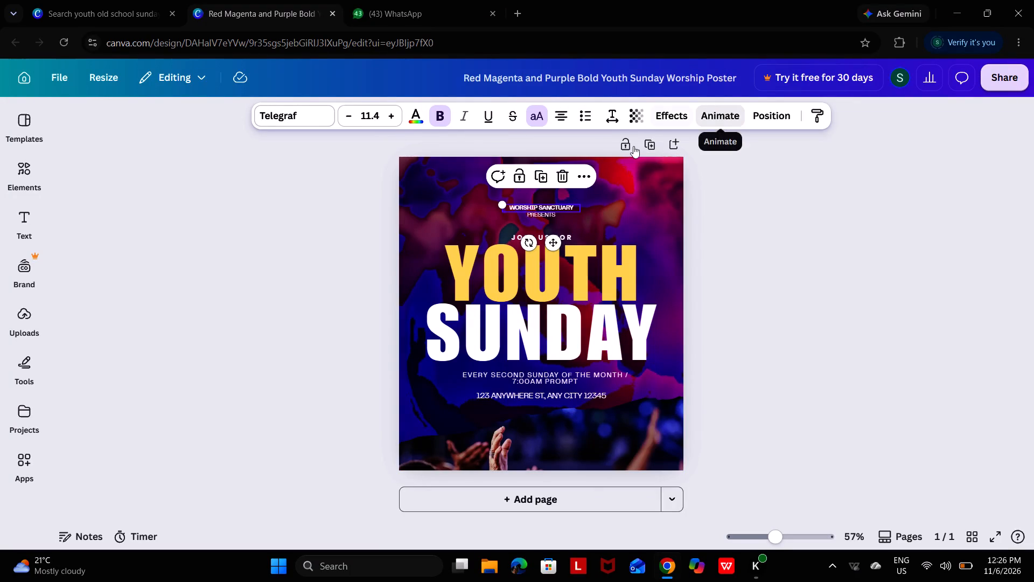
Delete the "WORSHIP SANCTUARY" text above "PRESENTS" on the poster.
left_click(583, 183)
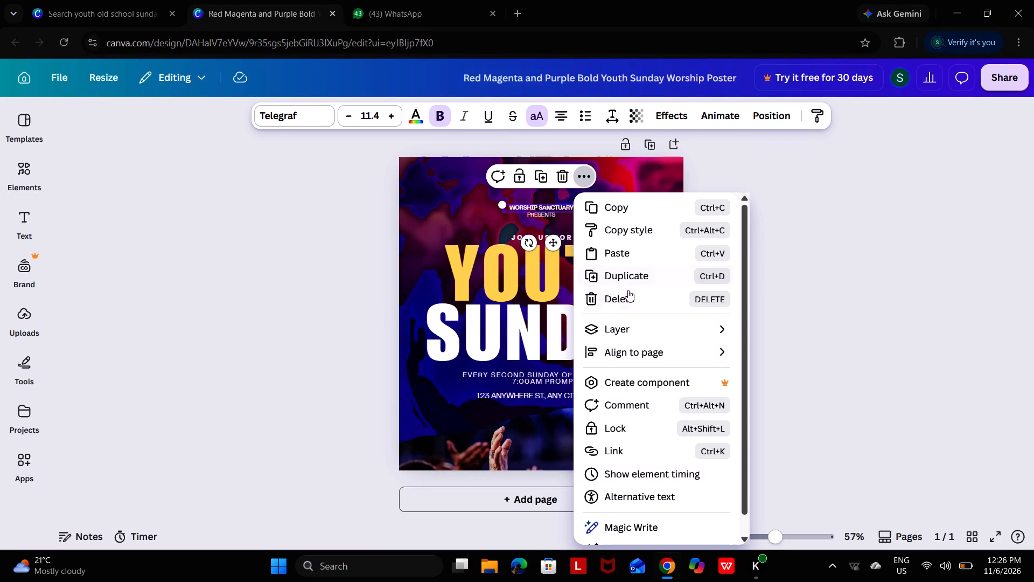
left_click(630, 296)
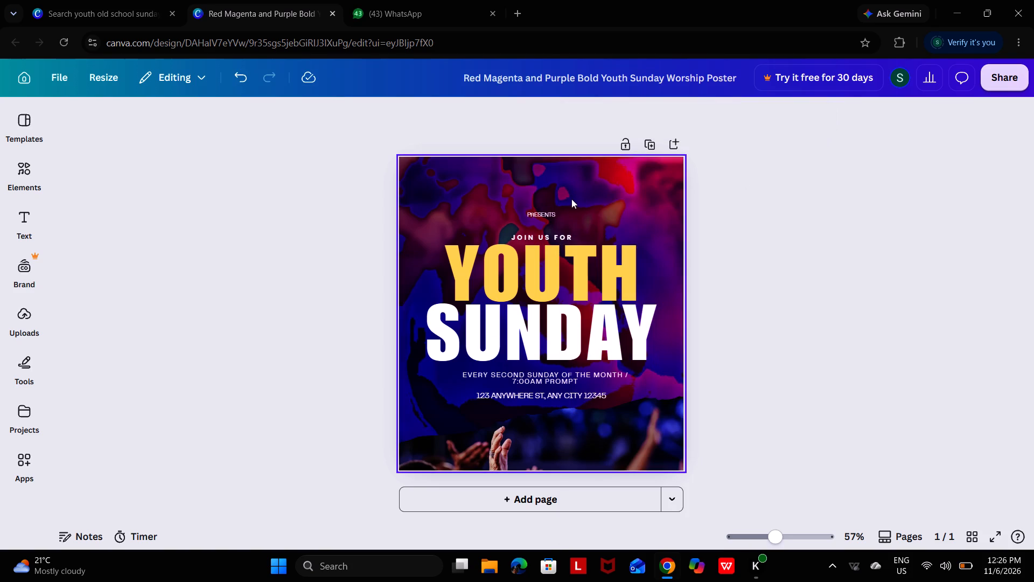
Add a new text box and move it directly above the small "PRESENTS" line near the poster's top.
left_click(34, 231)
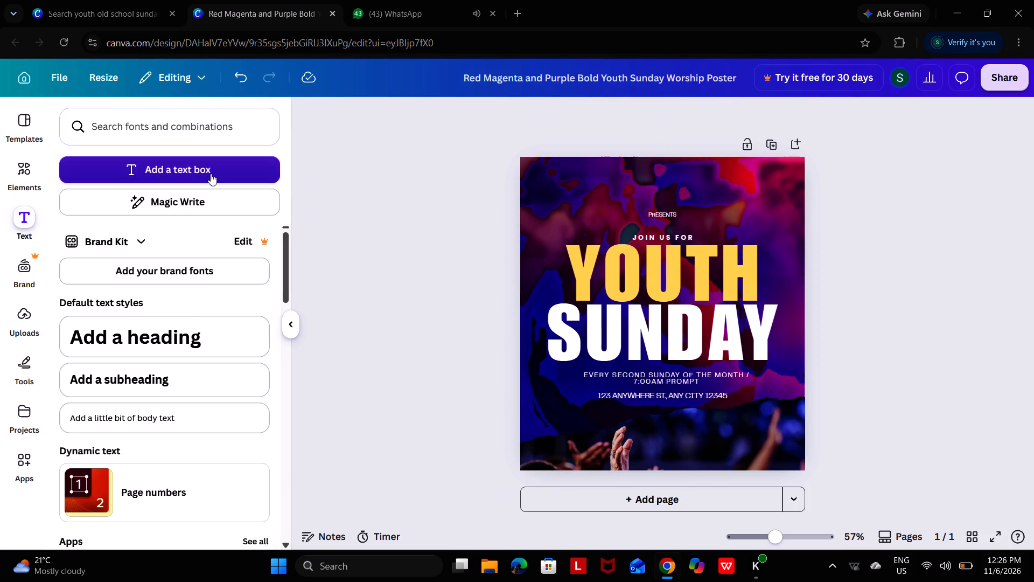
left_click(211, 174)
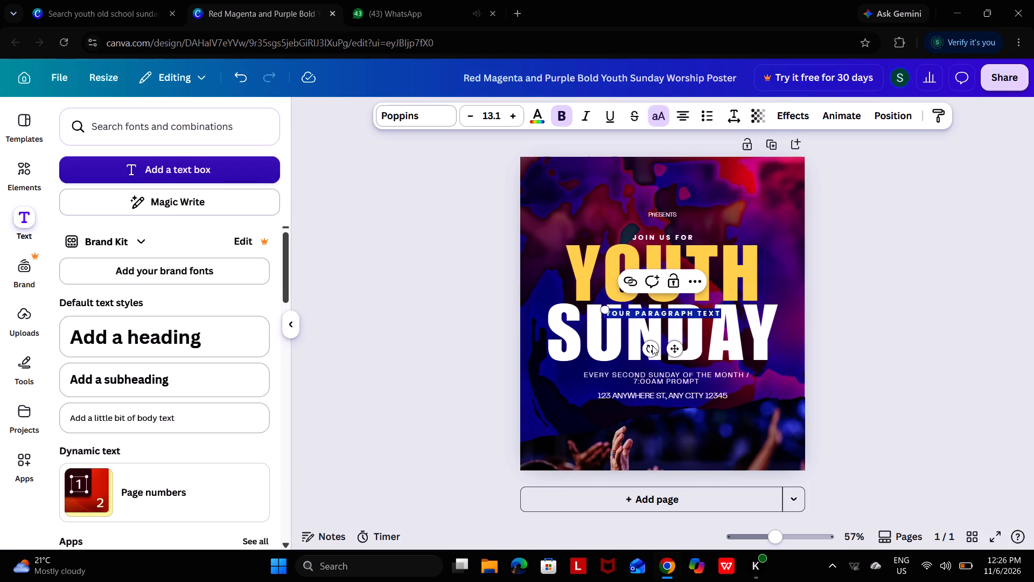
double_click(643, 313)
key("BackSpace")
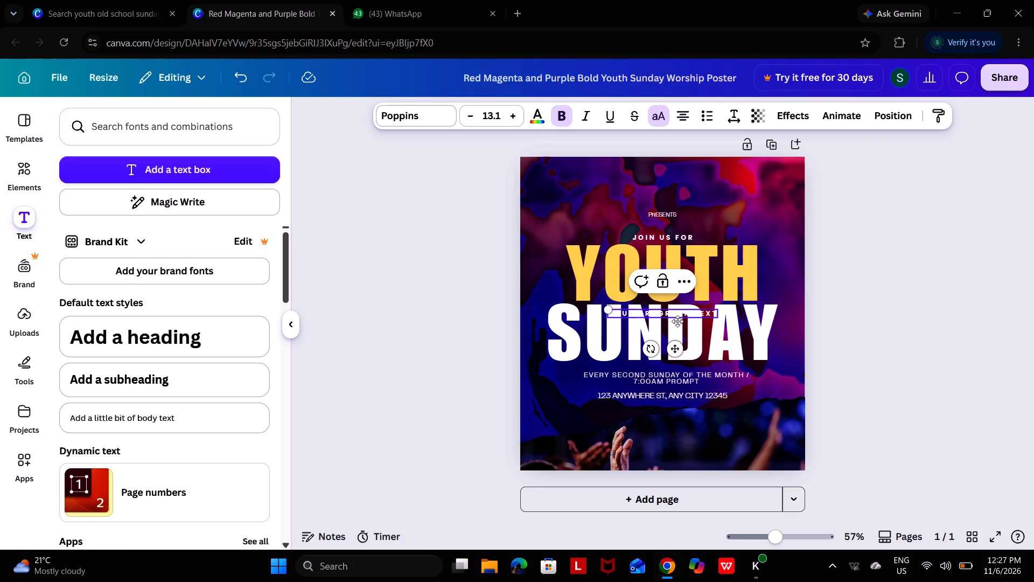
left_click(688, 218)
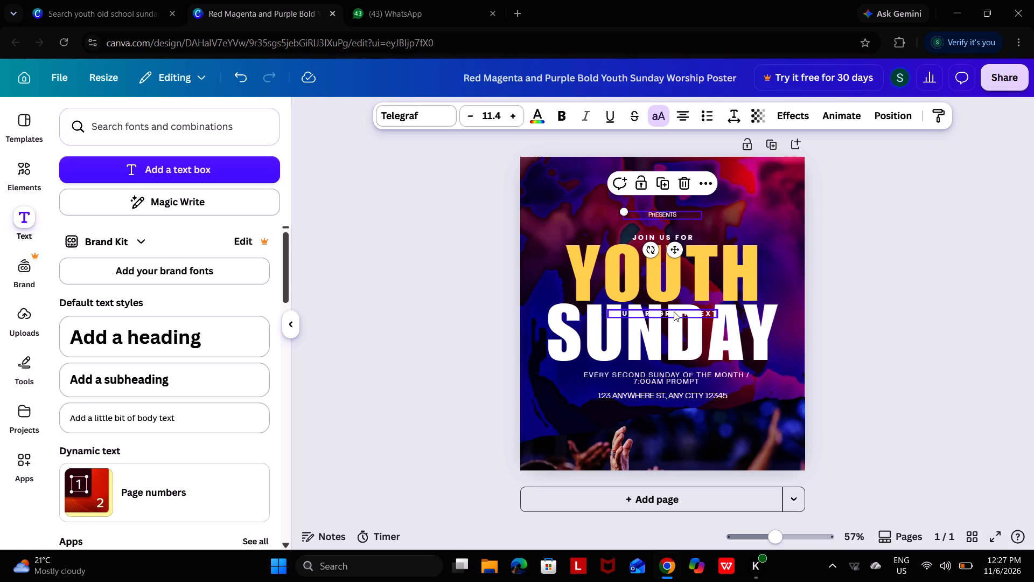
left_click_drag(674, 311, 669, 199)
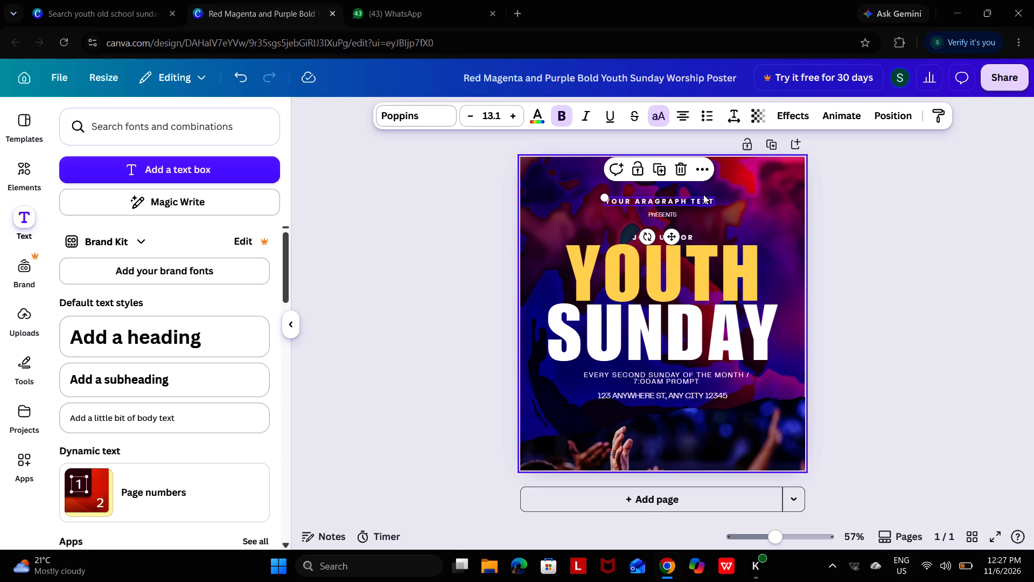
Replace the new text box's placeholder text with "AIC MOWLEM PRESENTS".
left_click(702, 198)
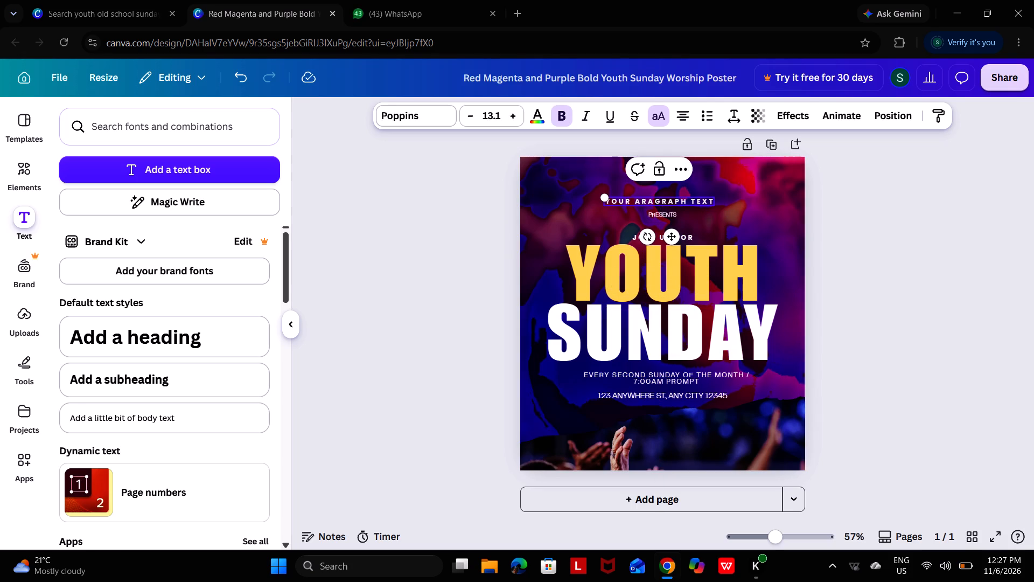
key("BackSpace")
key("BackSpace")
key("BackSpace")
key("BackSpace")
key("BackSpace")
key("BackSpace")
key("BackSpace")
key("BackSpace")
key("BackSpace")
key("BackSpace")
key("BackSpace")
key("BackSpace")
key("BackSpace")
key("BackSpace")
key("BackSpace")
key("BackSpace")
key("BackSpace")
key("BackSpace")
key("BackSpace")
key("BackSpace")
key("BackSpace")
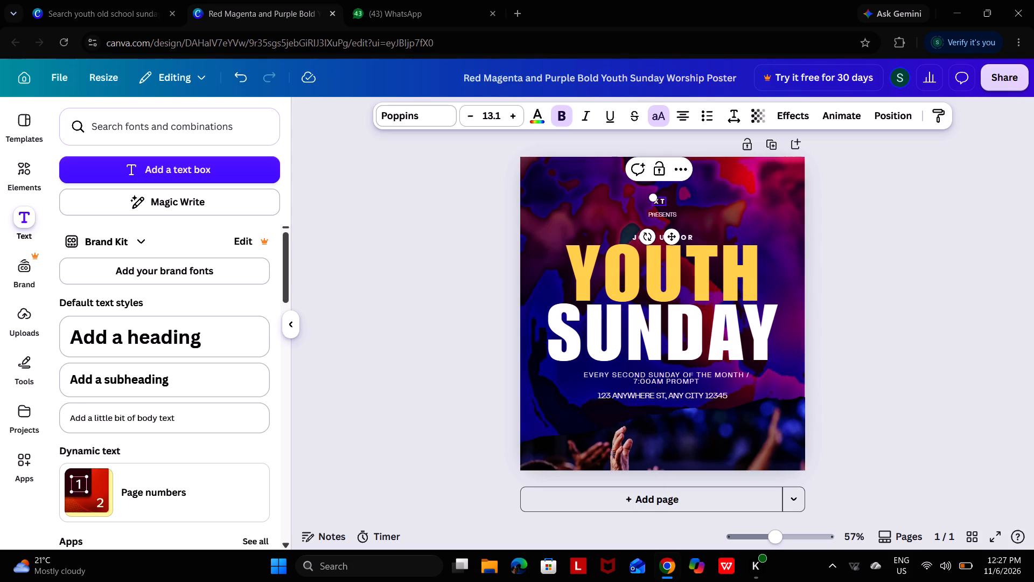
key("BackSpace")
key("BackSpace")
key("Right")
key("Right")
key("BackSpace")
key("BackSpace")
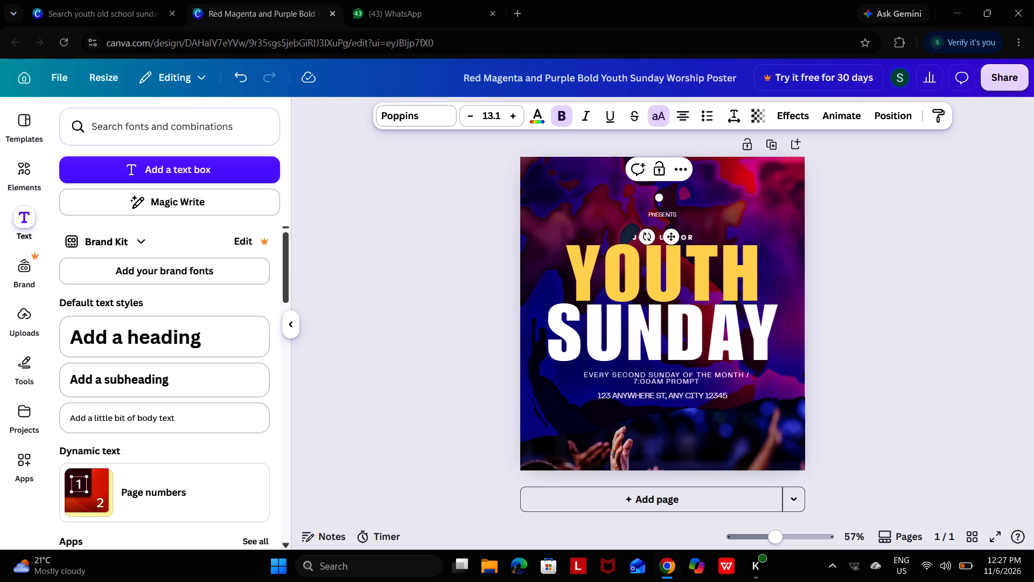
key("a")
key("i")
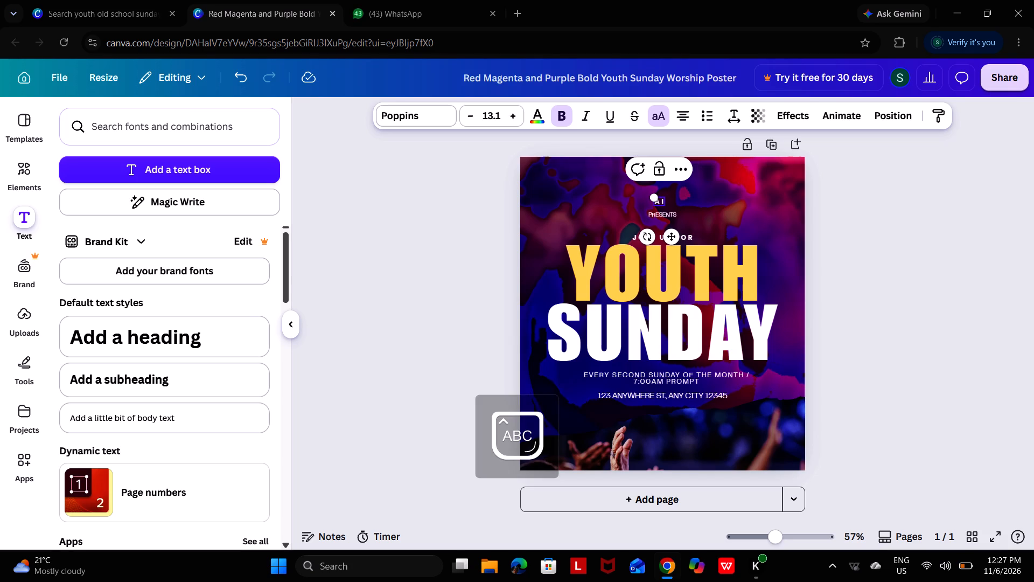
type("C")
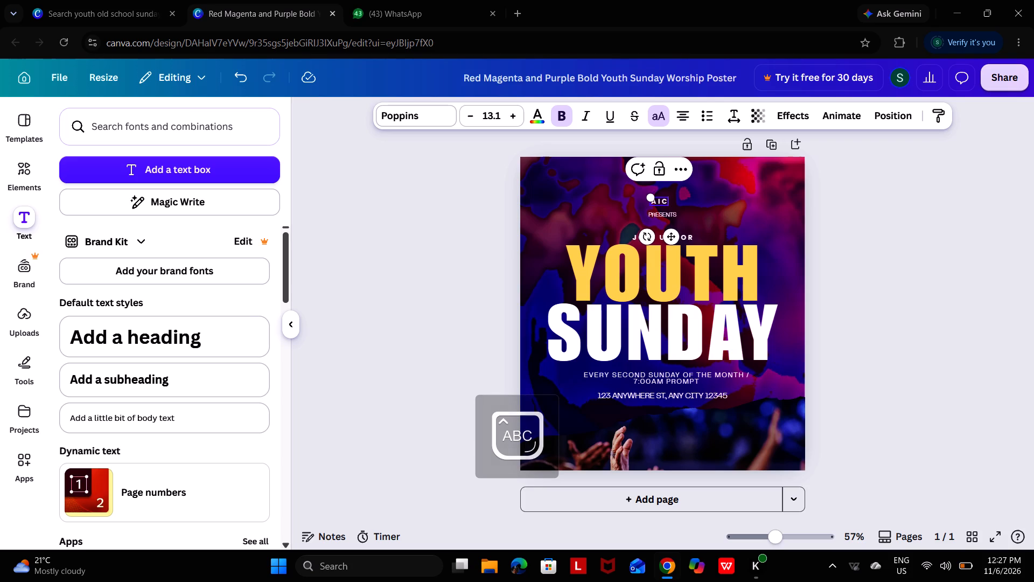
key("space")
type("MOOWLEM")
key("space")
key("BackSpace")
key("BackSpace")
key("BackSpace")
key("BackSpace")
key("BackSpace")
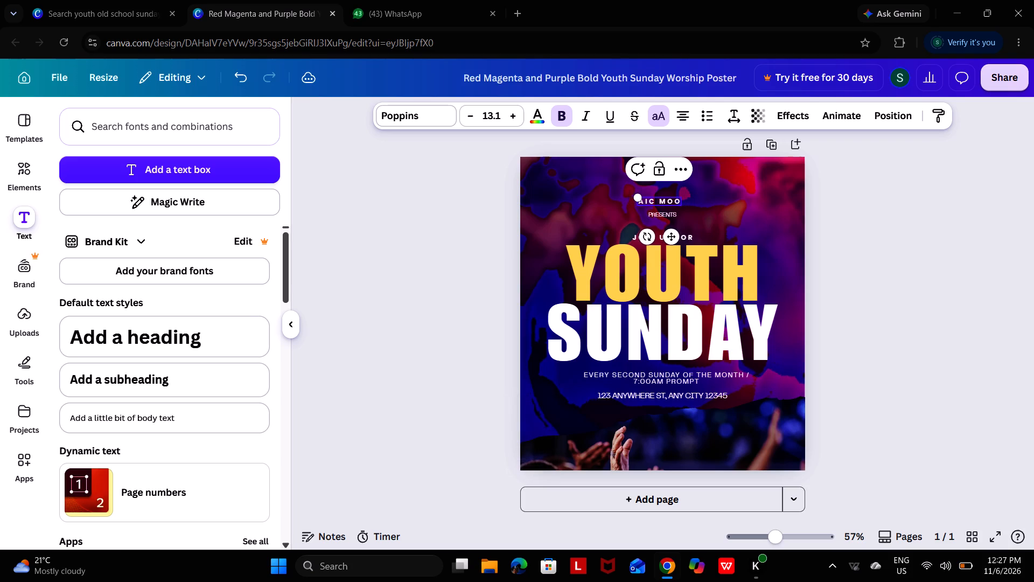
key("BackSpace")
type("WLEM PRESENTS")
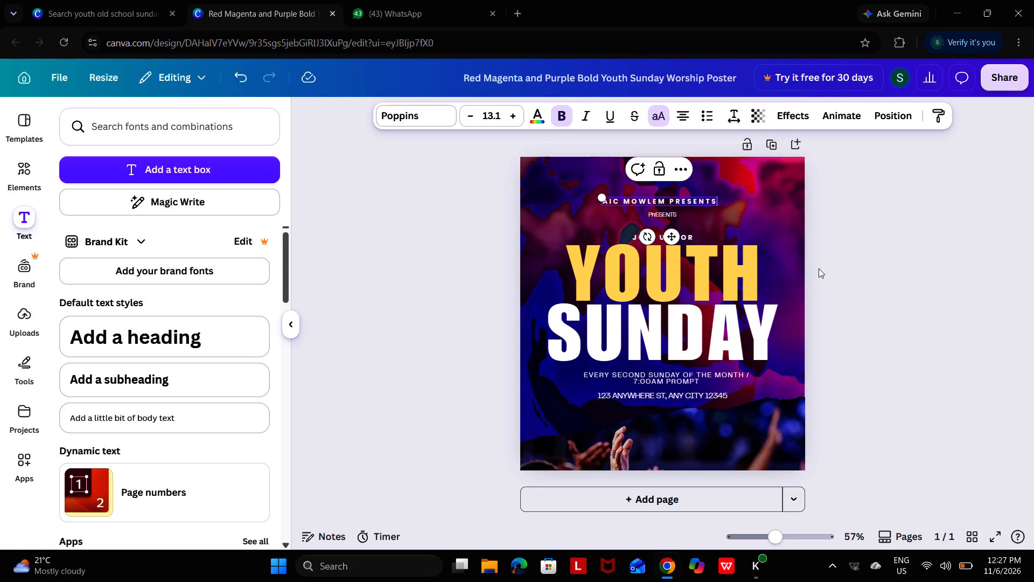
left_click(990, 227)
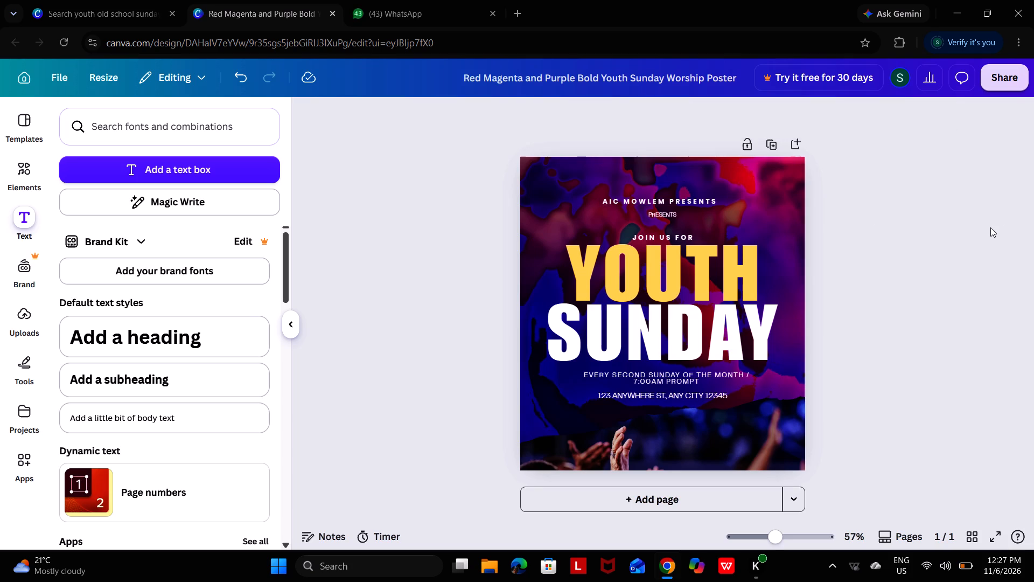
Delete the "JOIN US FOR", "YOUTH" and "SUNDAY" headline texts from the poster.
left_click(692, 236)
left_click(684, 204)
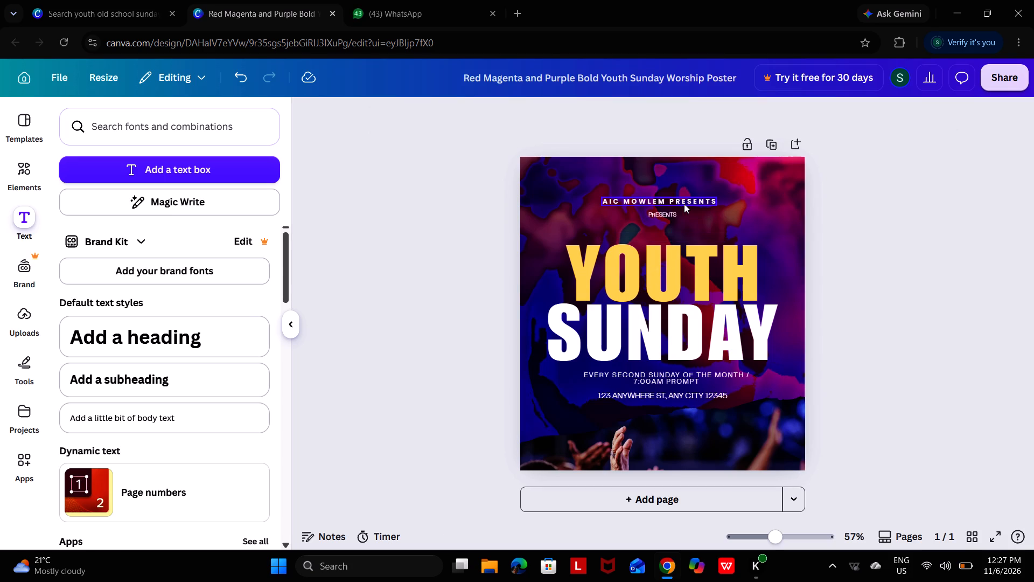
left_click(646, 267)
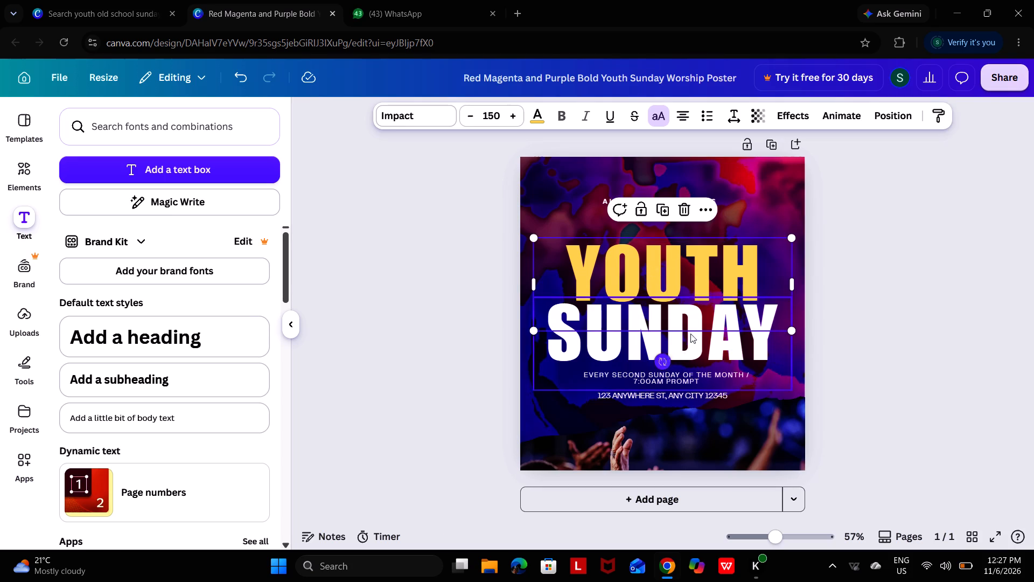
left_click(684, 212)
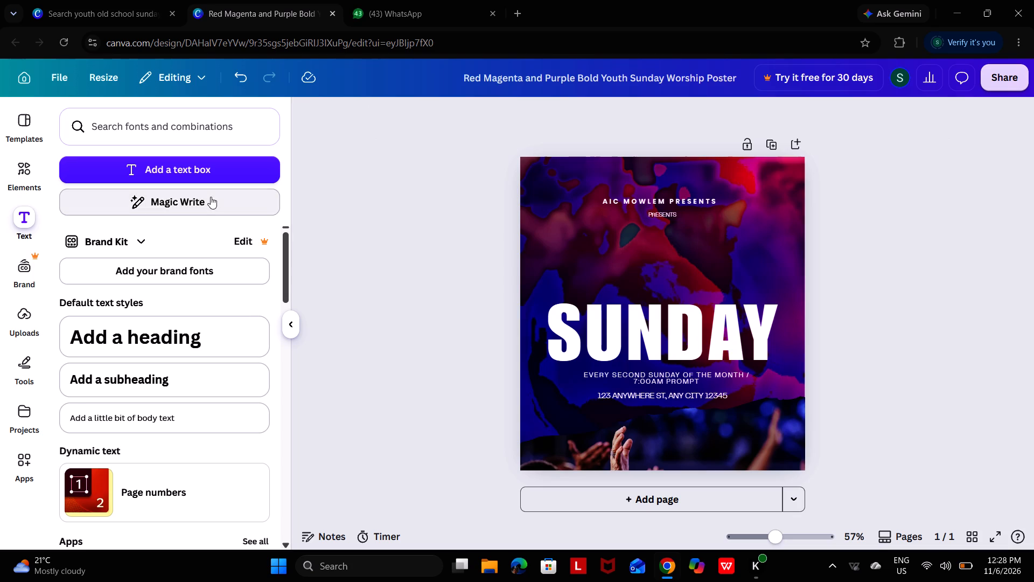
left_click(548, 328)
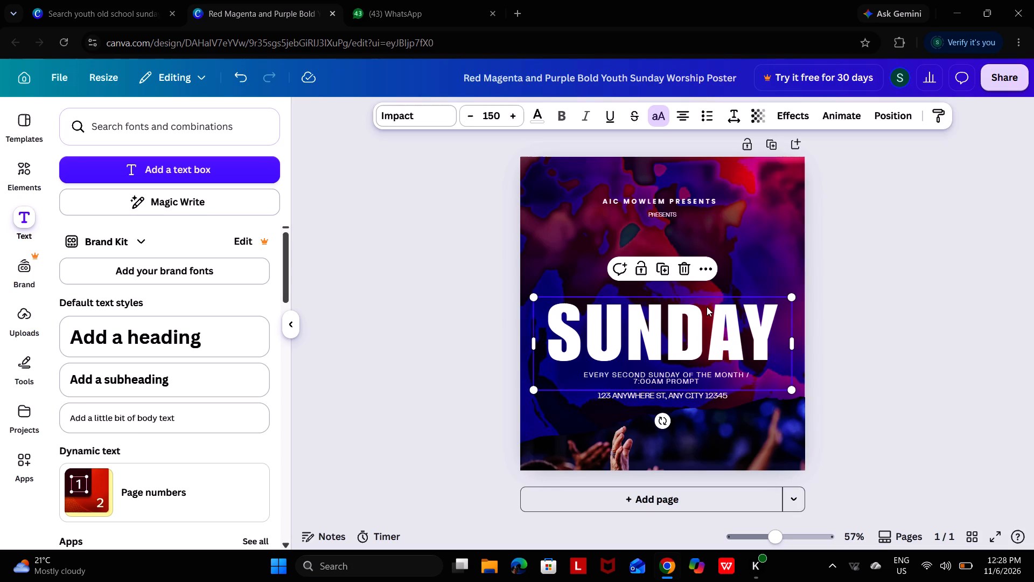
left_click(681, 271)
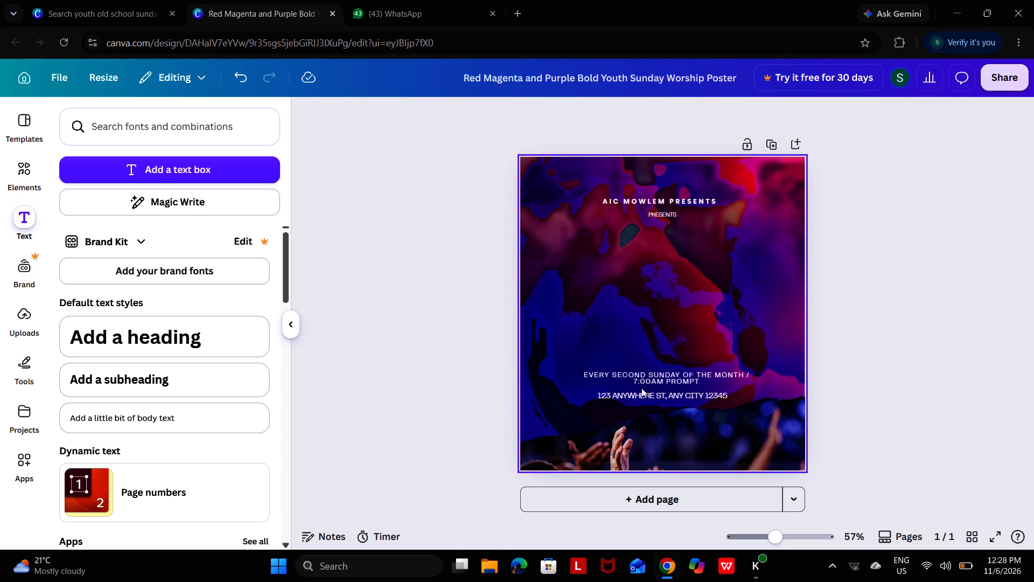
Delete the event schedule line and the placeholder address line from the lower part of the poster.
left_click(641, 388)
left_click(641, 382)
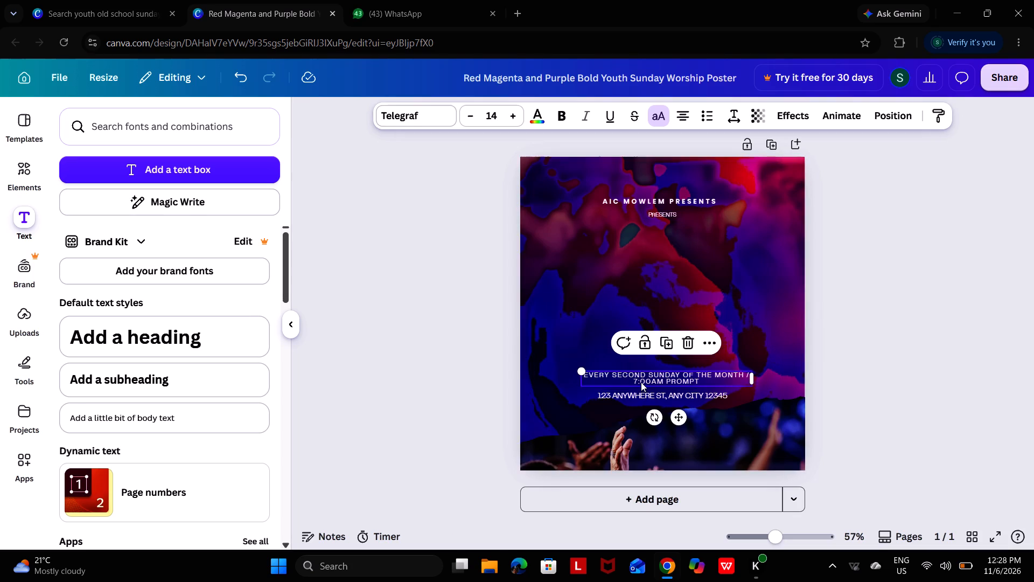
left_click(685, 347)
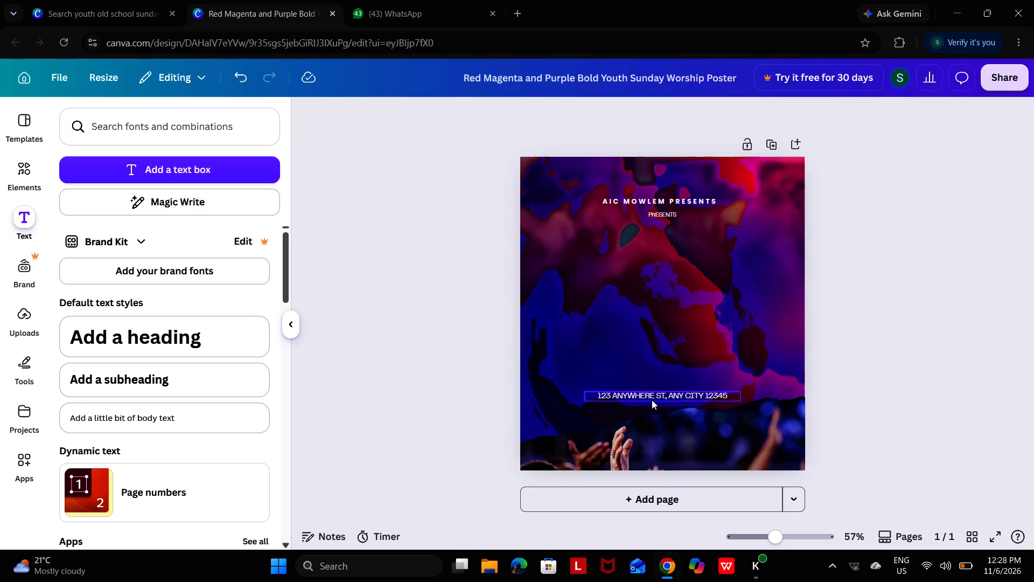
left_click(652, 400)
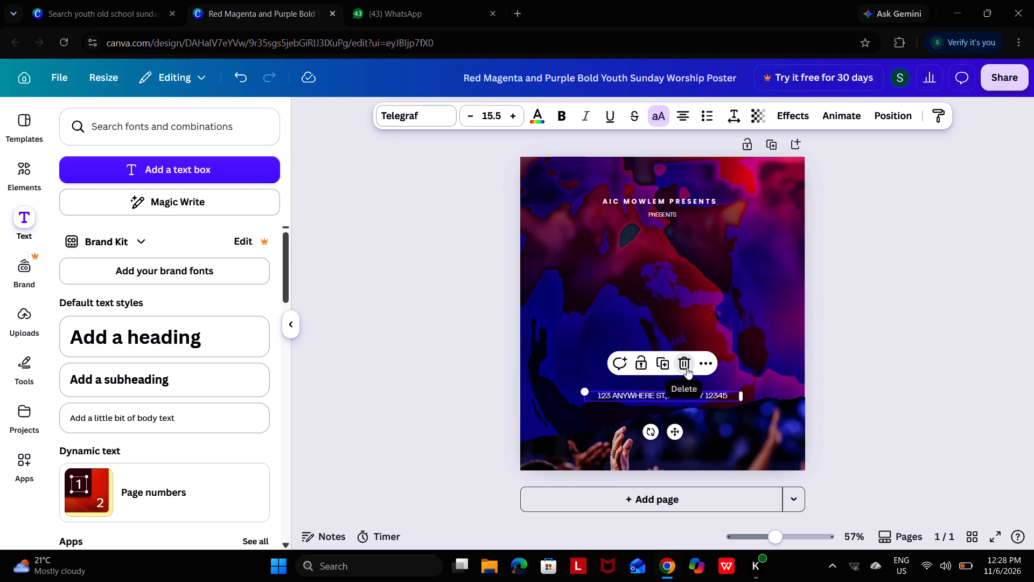
left_click(687, 368)
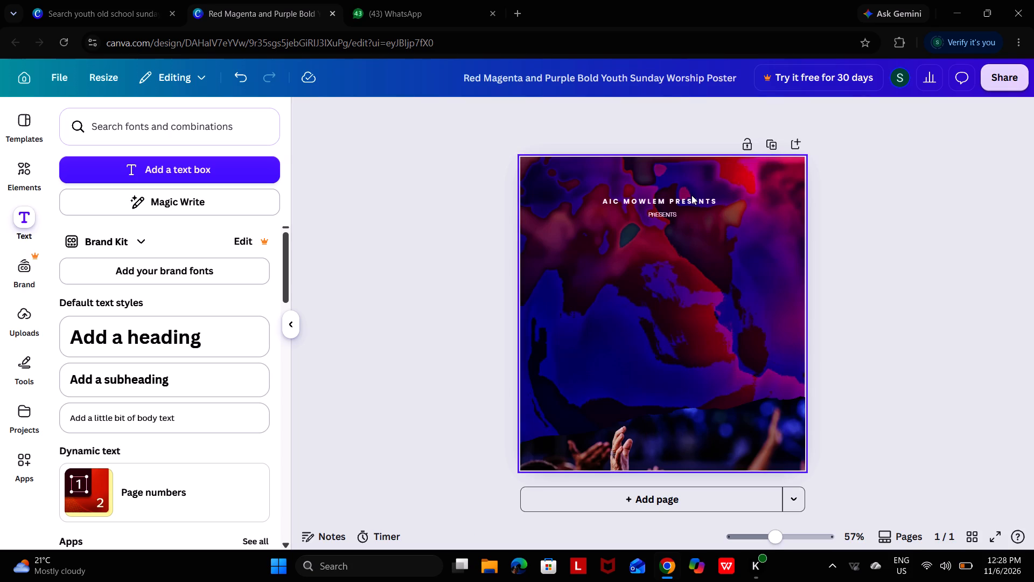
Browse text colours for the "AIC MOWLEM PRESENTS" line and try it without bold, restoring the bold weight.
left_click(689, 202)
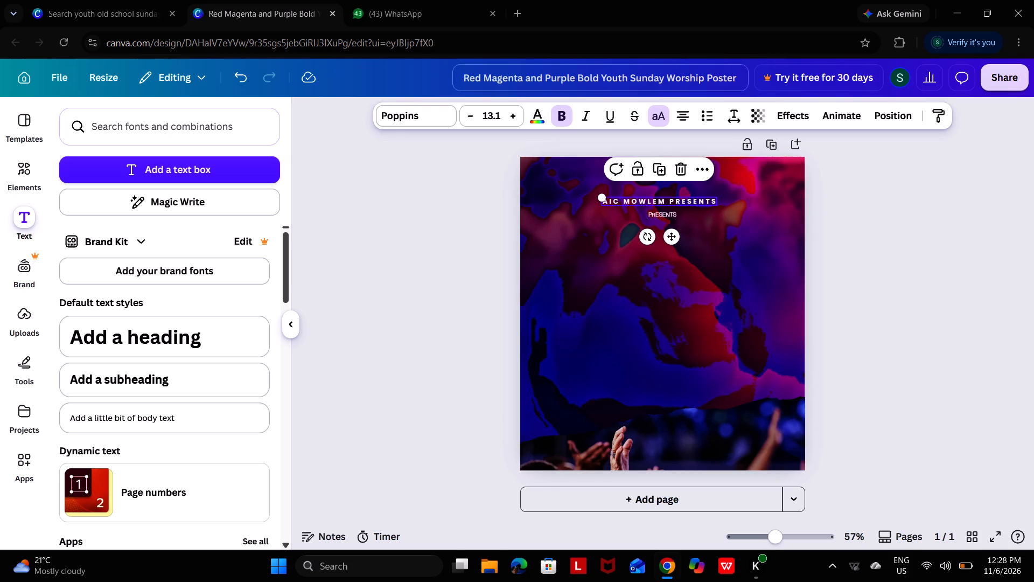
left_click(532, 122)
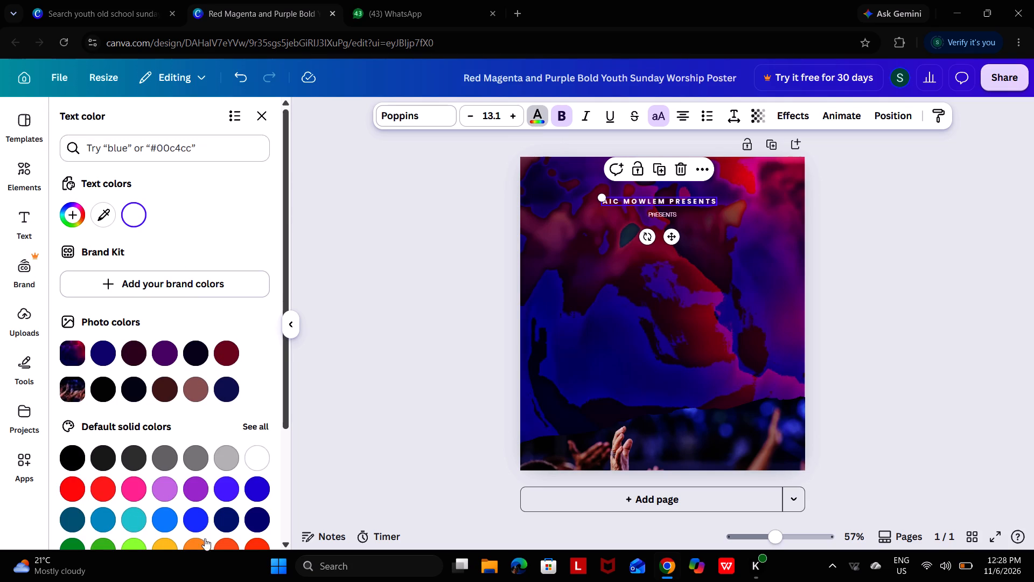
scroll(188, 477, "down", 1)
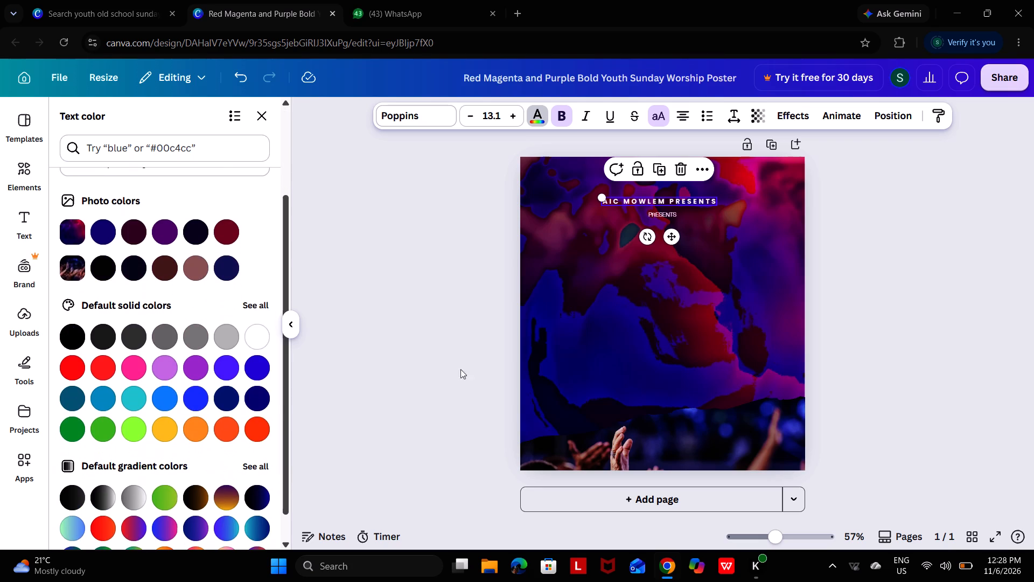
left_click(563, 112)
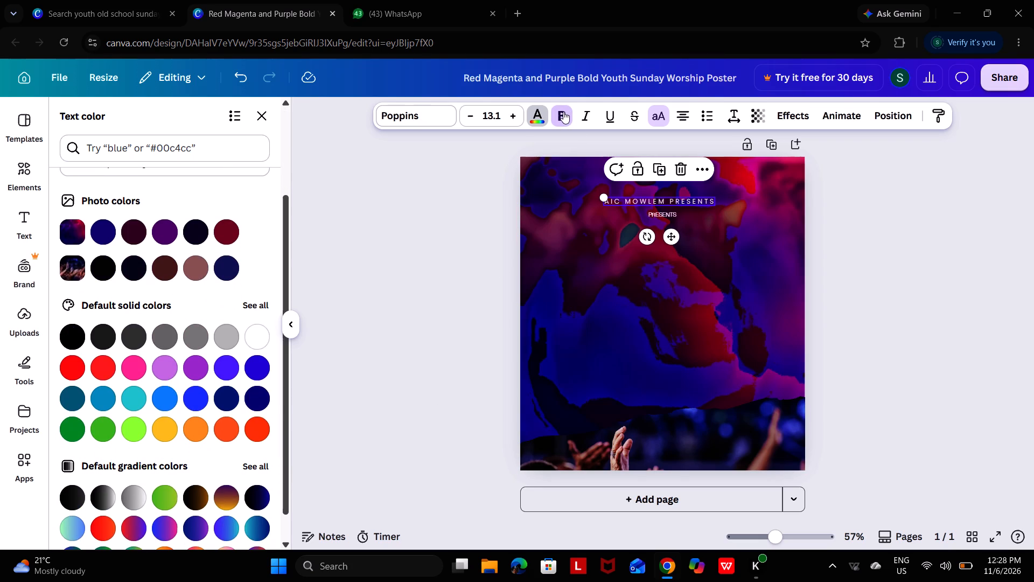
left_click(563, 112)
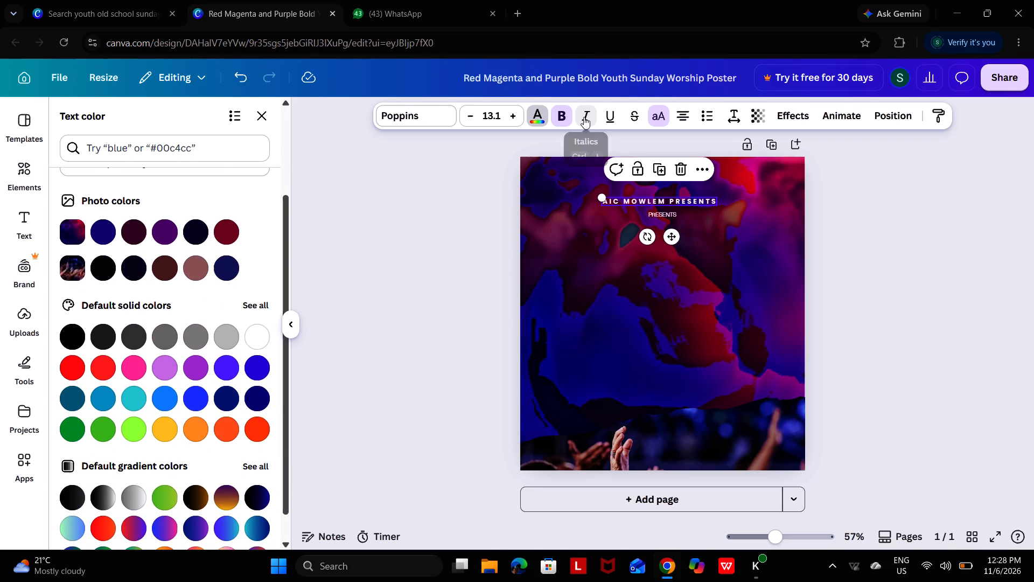
Italicize the "AIC MOWLEM PRESENTS" line.
left_click(584, 117)
left_click(610, 127)
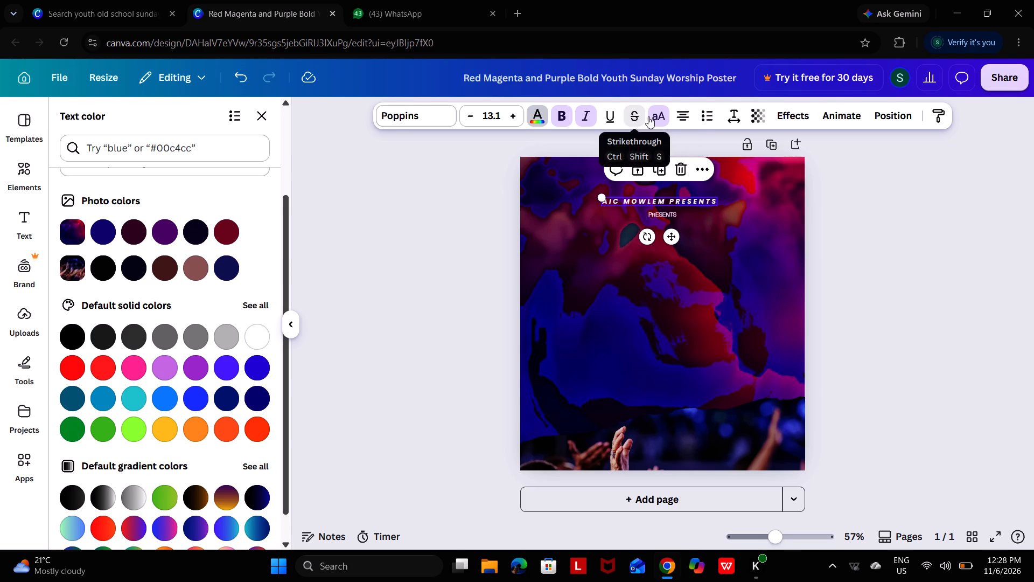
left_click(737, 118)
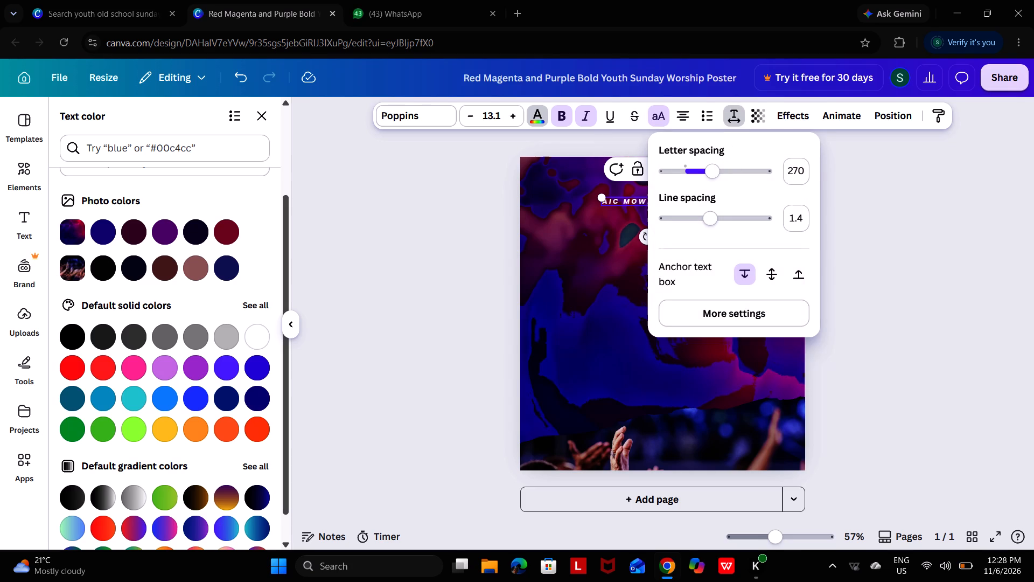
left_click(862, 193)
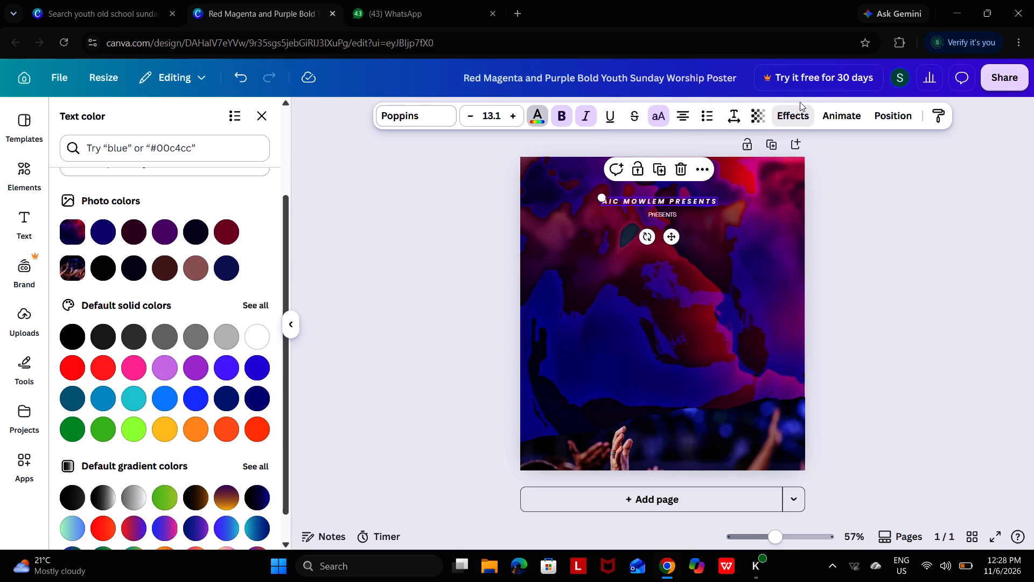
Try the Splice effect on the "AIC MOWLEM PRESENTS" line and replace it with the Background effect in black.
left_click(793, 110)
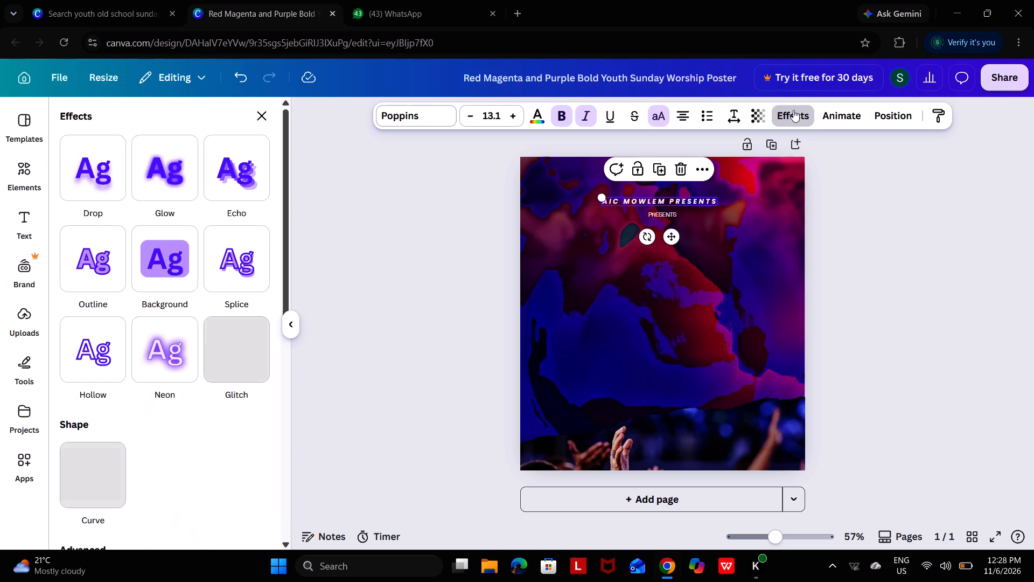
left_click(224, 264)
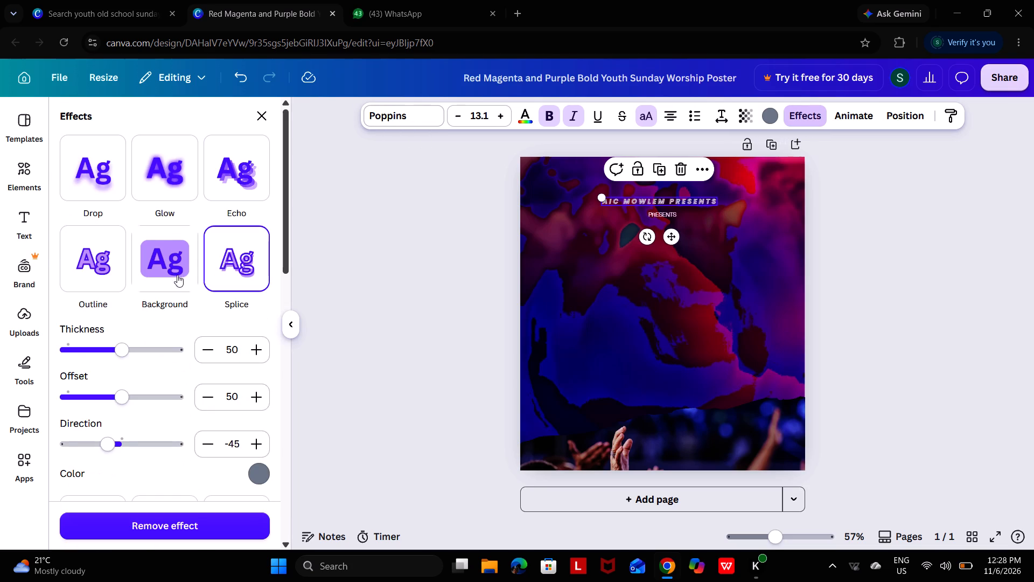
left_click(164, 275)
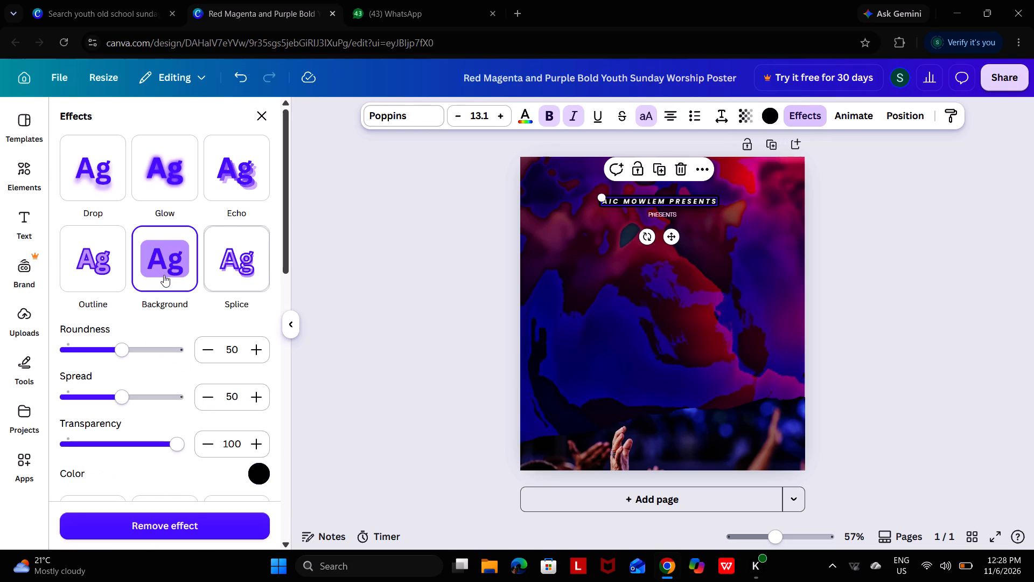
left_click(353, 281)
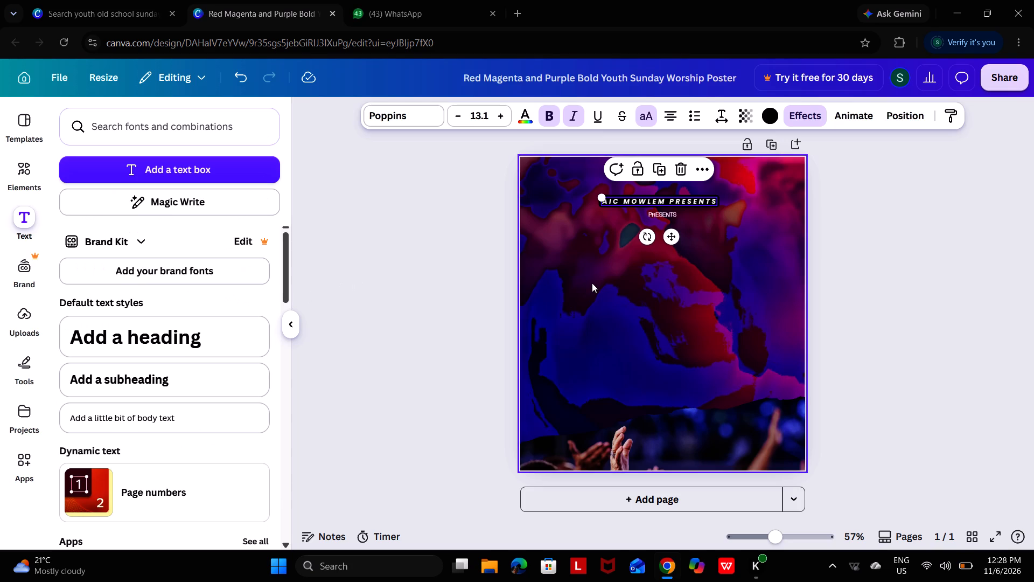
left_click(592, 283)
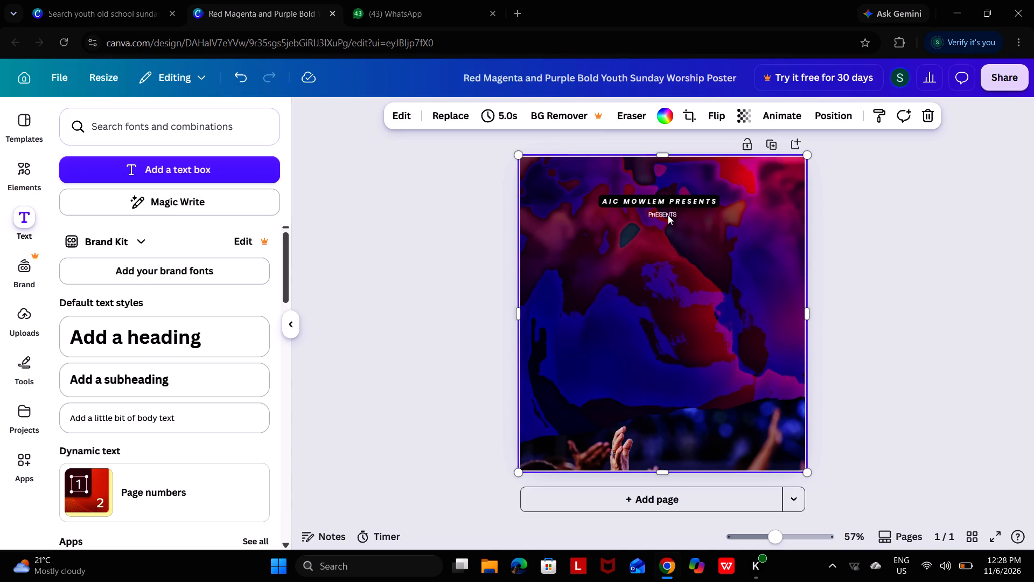
Add a text box to the middle of the poster, enlarge its text to size 28.5 and widen its frame.
left_click(209, 175)
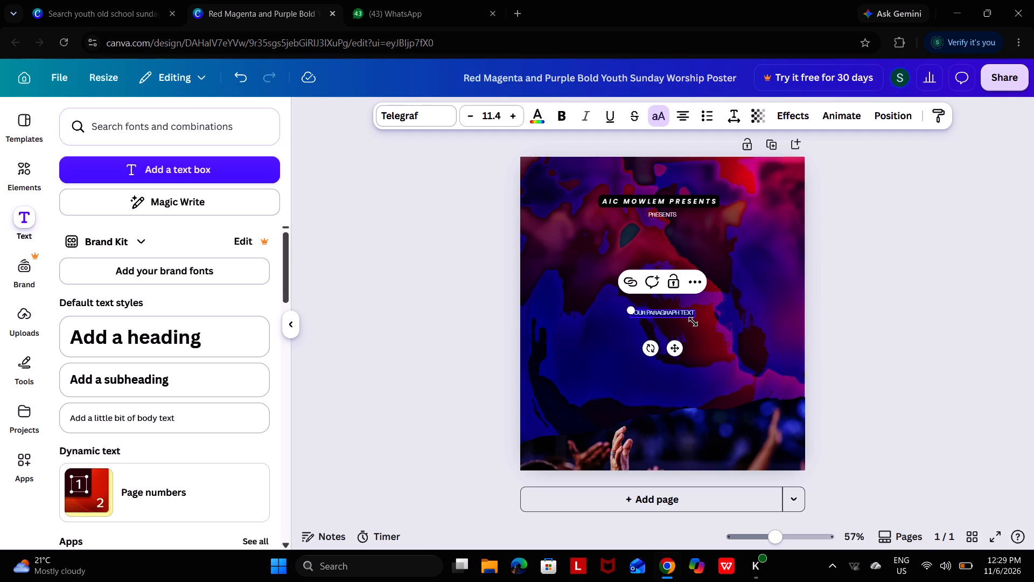
left_click_drag(693, 317, 700, 336)
left_click_drag(700, 336, 718, 380)
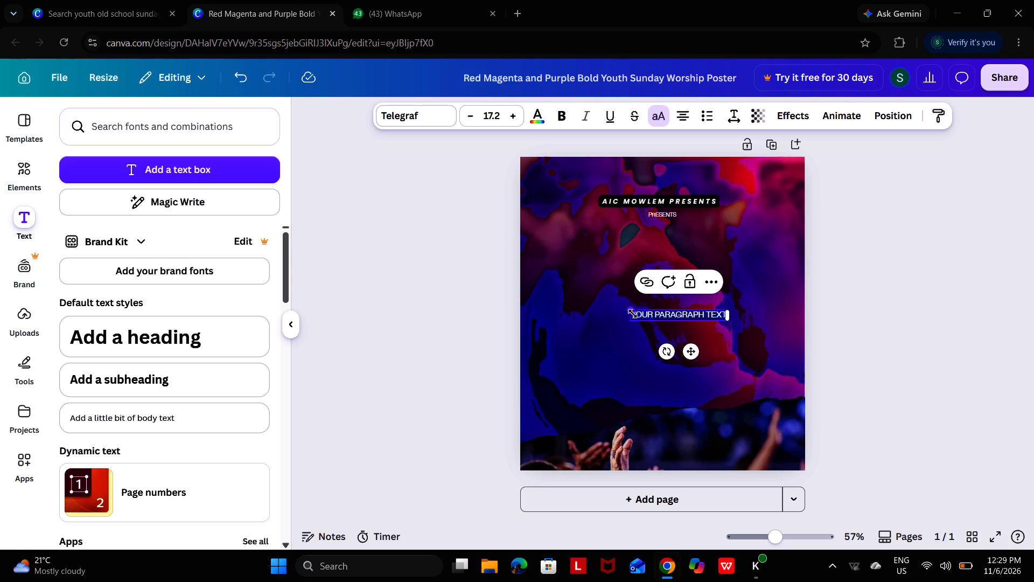
left_click_drag(634, 310, 586, 262)
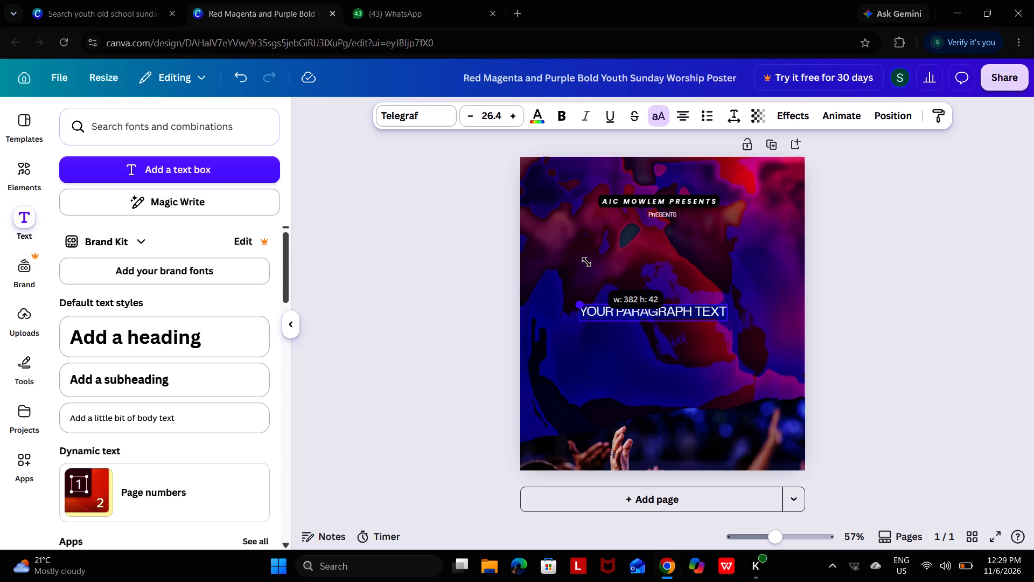
left_click_drag(586, 262, 582, 200)
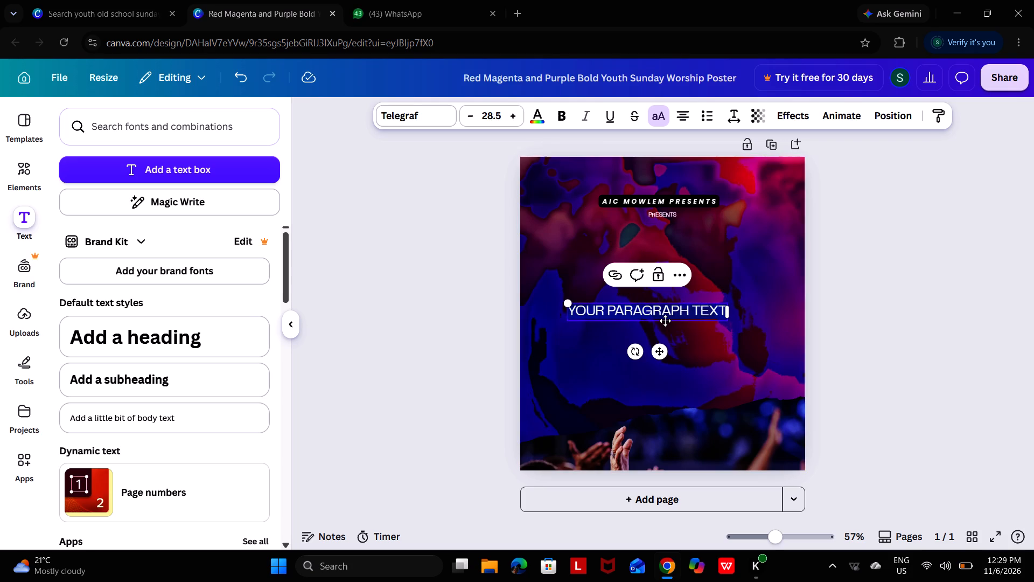
left_click(665, 321)
left_click(665, 321)
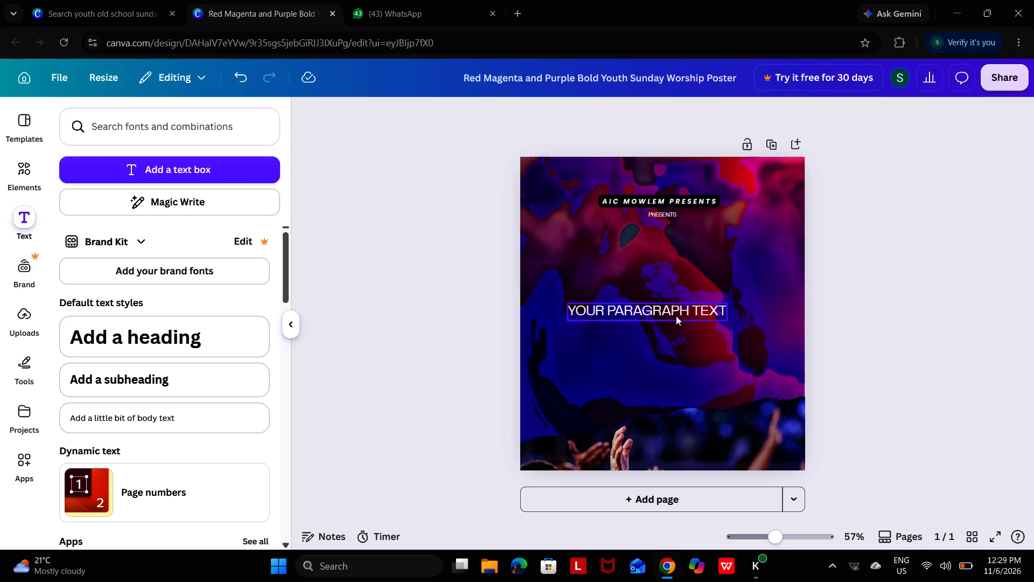
left_click(676, 315)
key("equal")
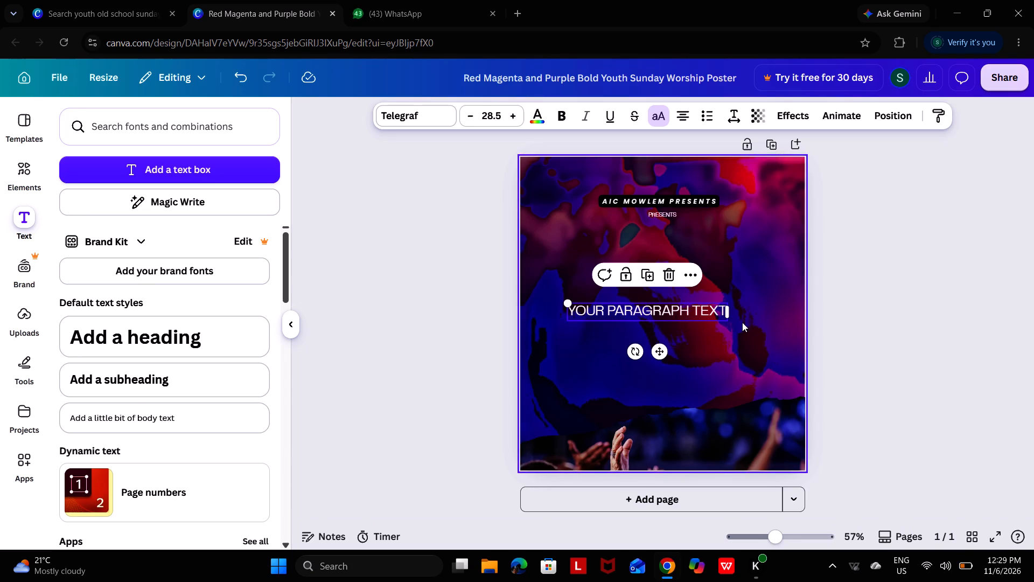
left_click_drag(729, 317, 779, 316)
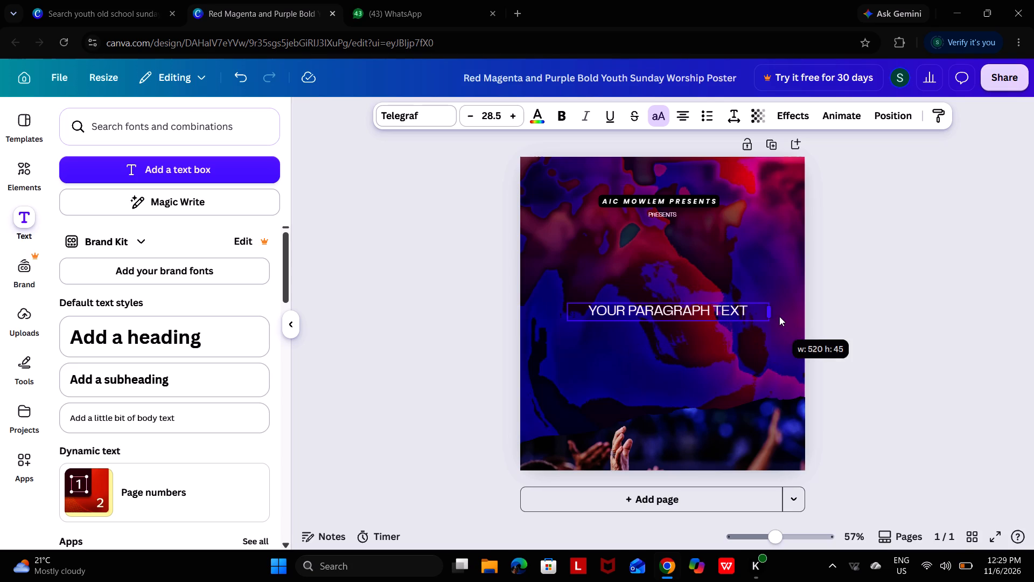
left_click_drag(779, 316, 780, 316)
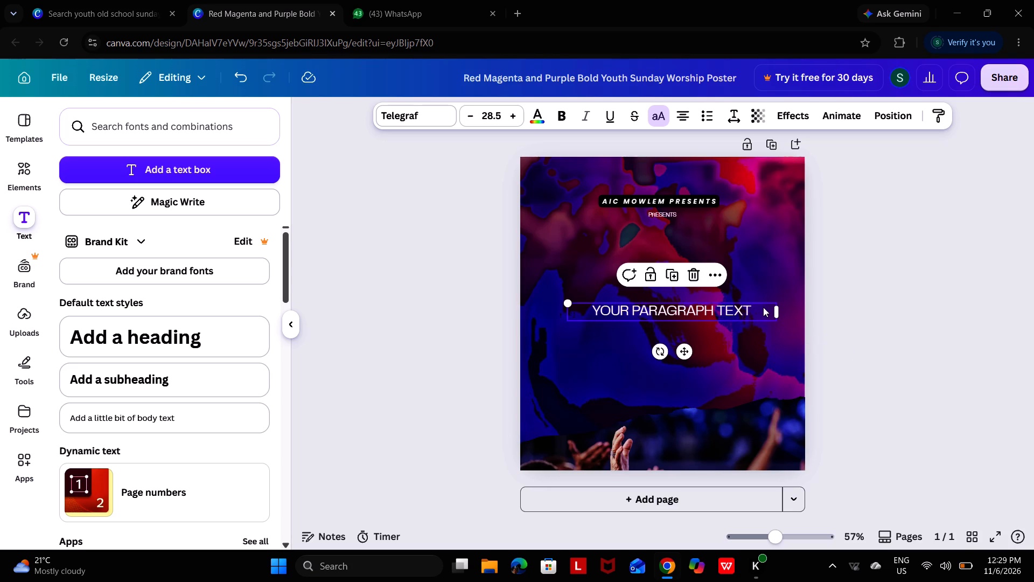
Delete the "AIC MOWLEM PRESENTS" line from the poster.
left_click(691, 198)
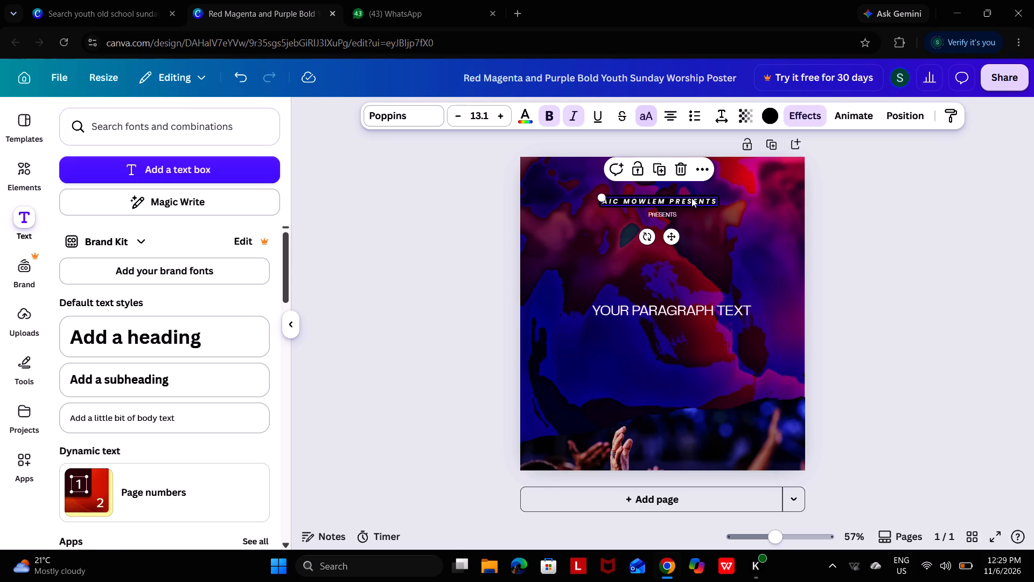
key("BackSpace")
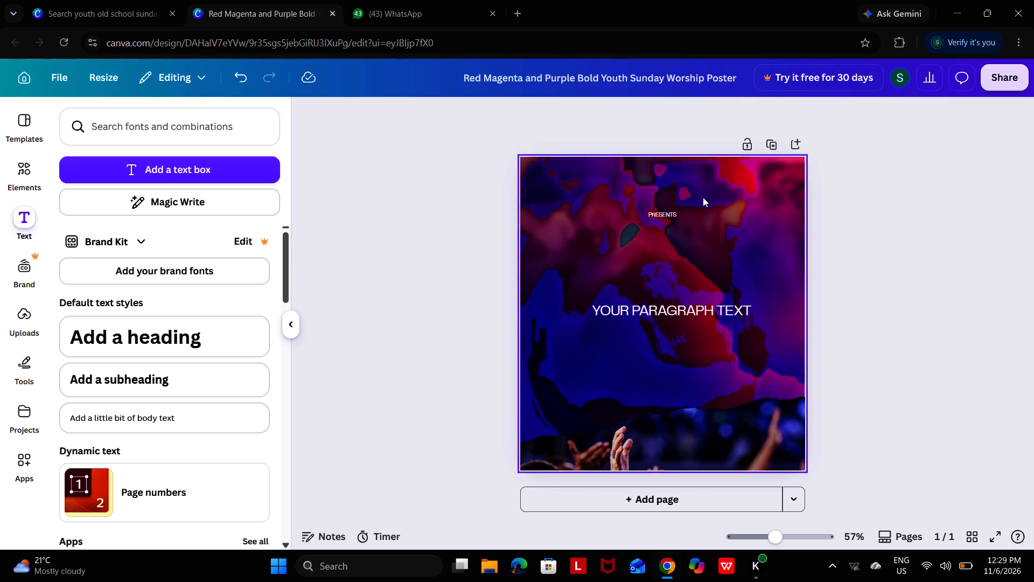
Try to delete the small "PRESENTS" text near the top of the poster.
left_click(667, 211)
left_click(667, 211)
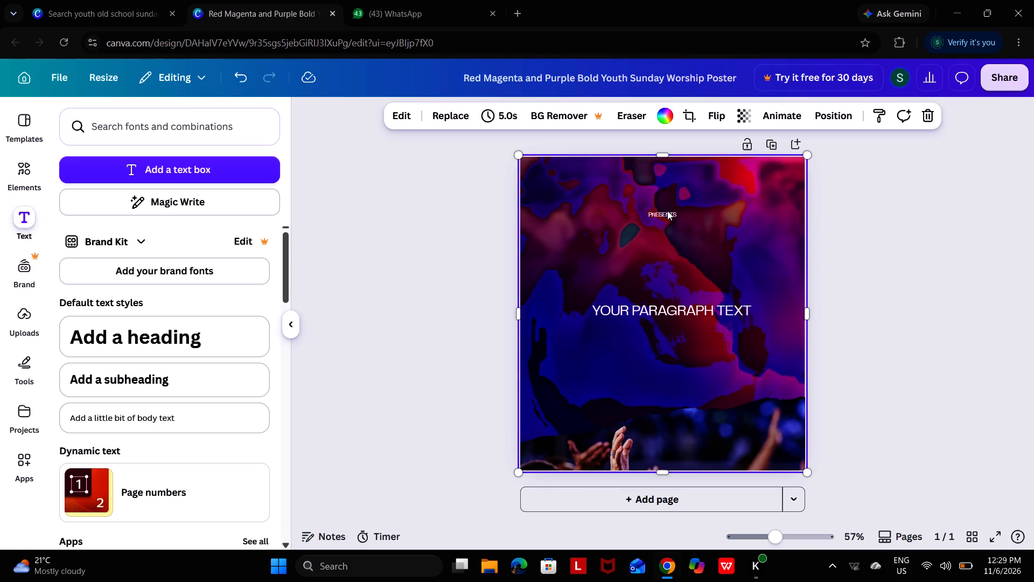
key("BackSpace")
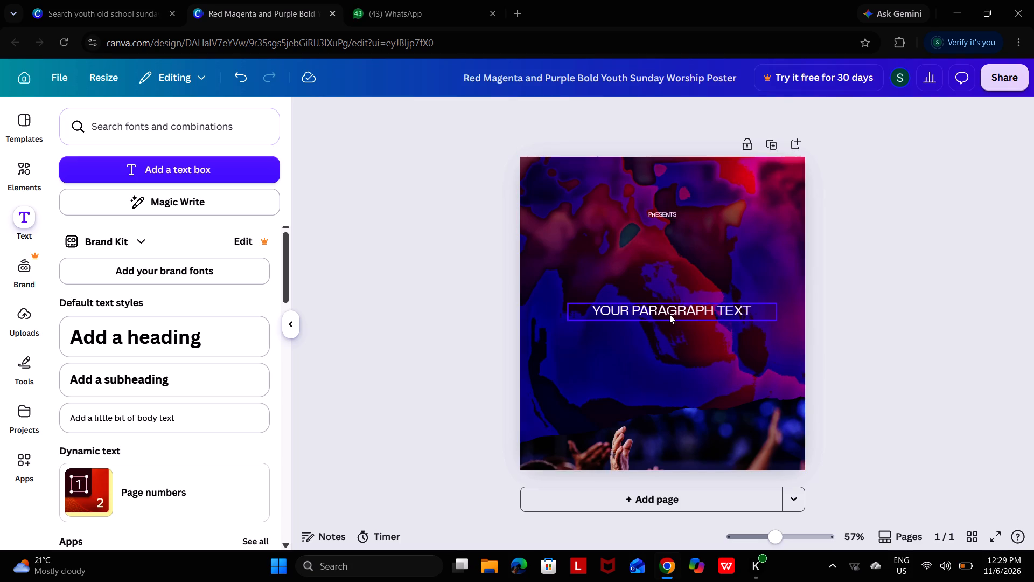
Move the new text box to the top of the poster and replace its placeholder text with "CYA MOWLEM".
left_click_drag(669, 314, 645, 170)
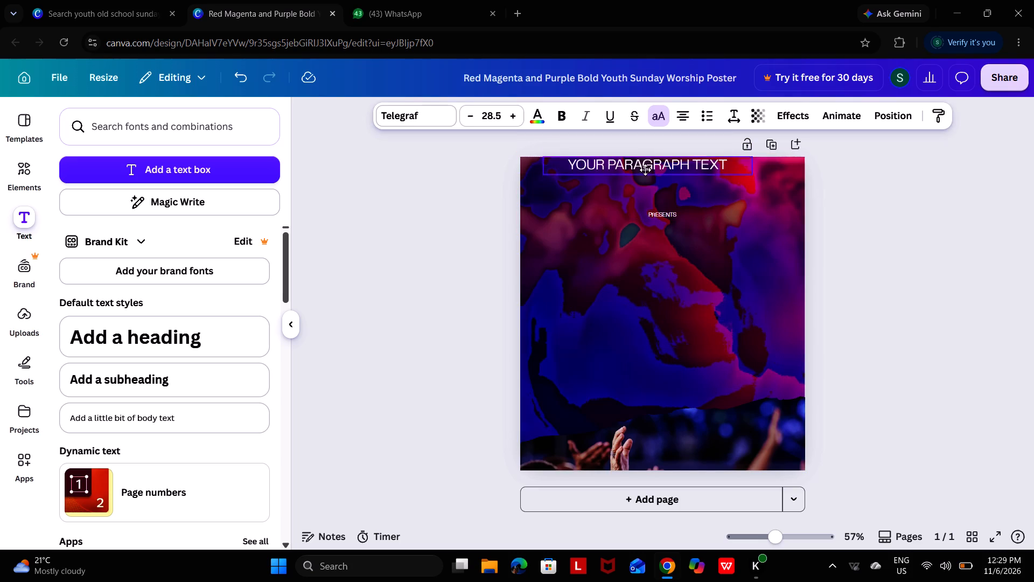
left_click_drag(645, 170, 649, 179)
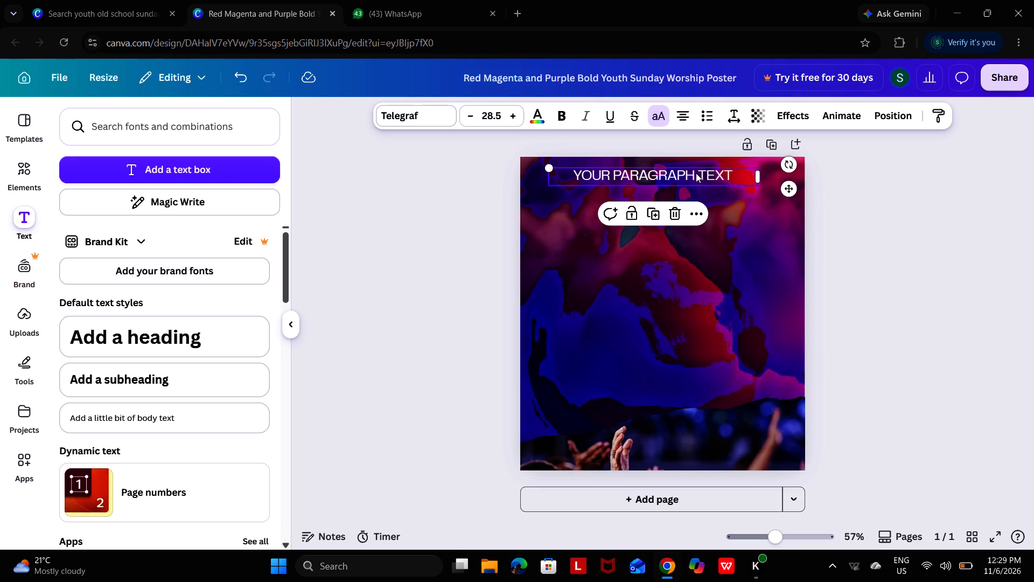
left_click(736, 178)
key("BackSpace")
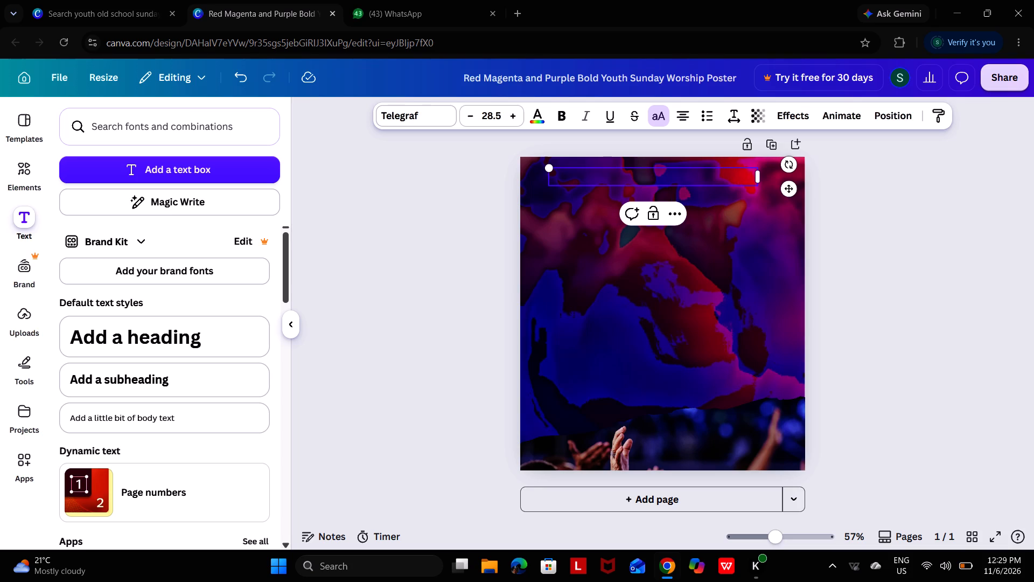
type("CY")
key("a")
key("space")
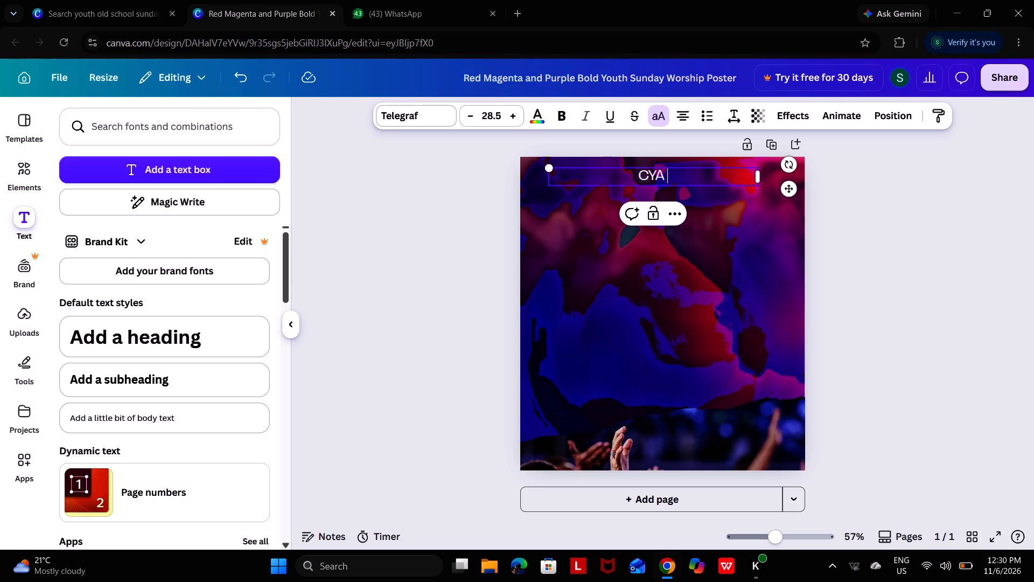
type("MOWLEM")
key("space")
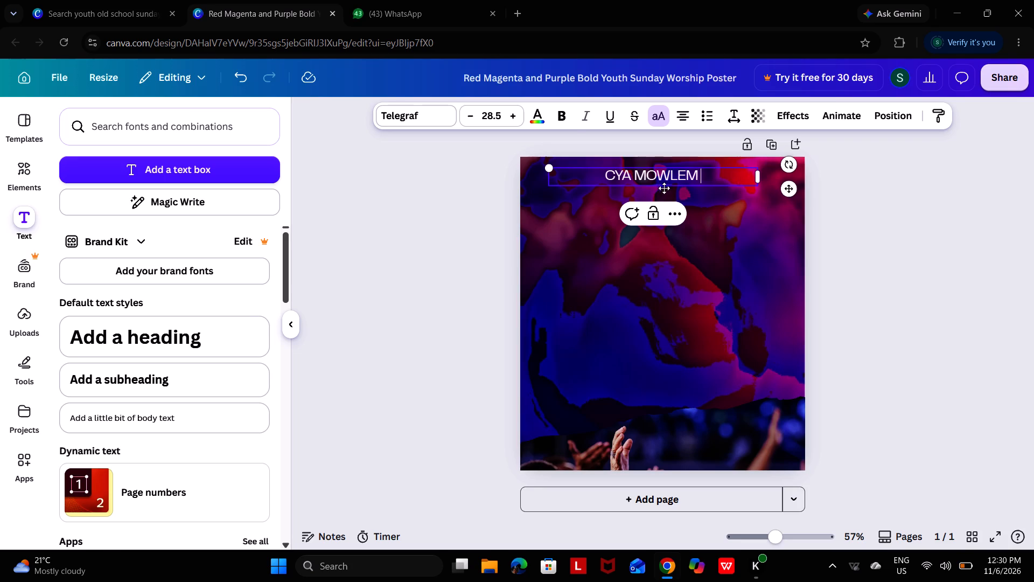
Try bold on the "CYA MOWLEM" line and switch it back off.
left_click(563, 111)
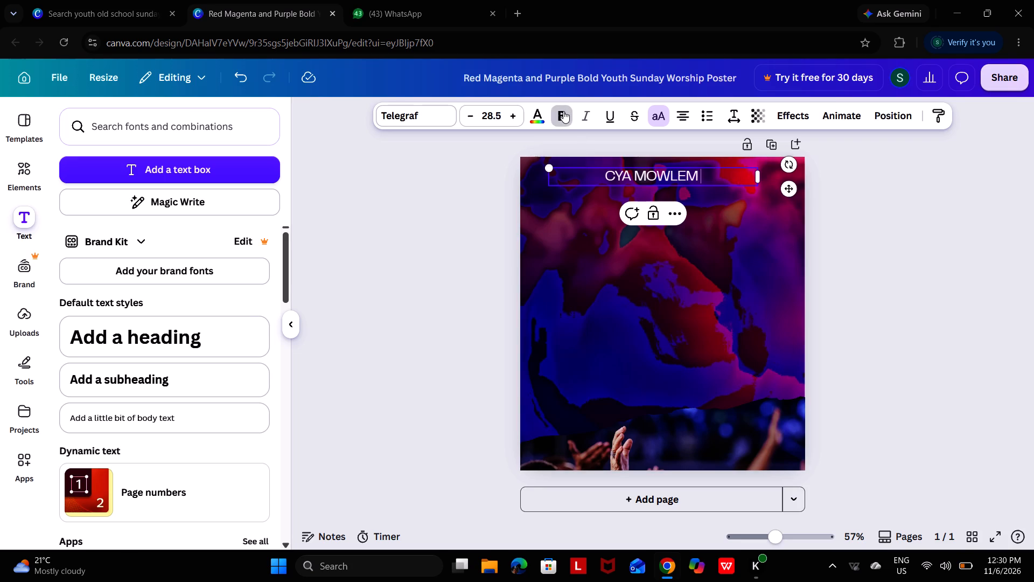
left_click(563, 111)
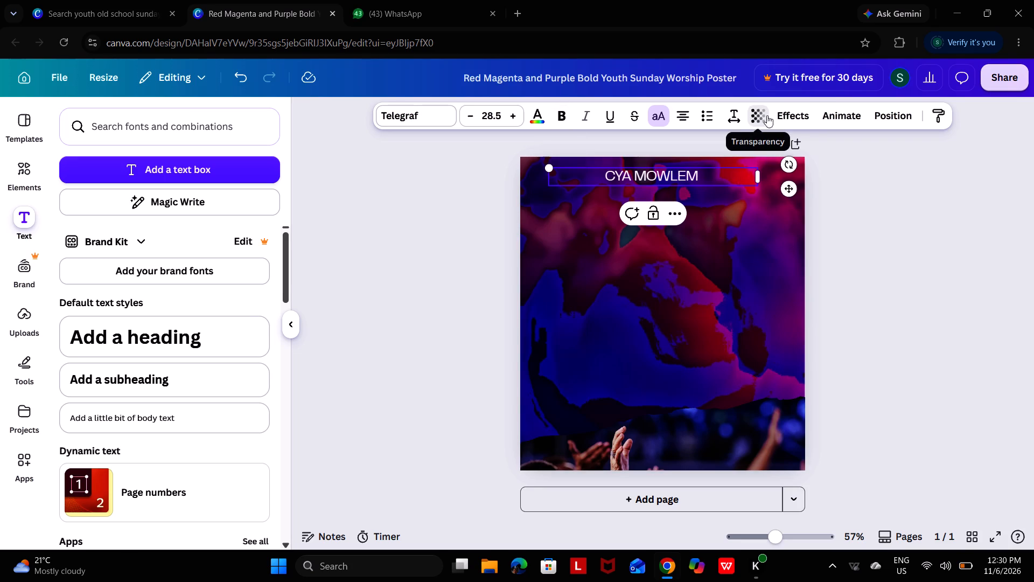
Apply the Neon effect to the "CYA MOWLEM" text after trying Background, Splice, Outline, Drop and Glow.
left_click_drag(698, 175, 622, 163)
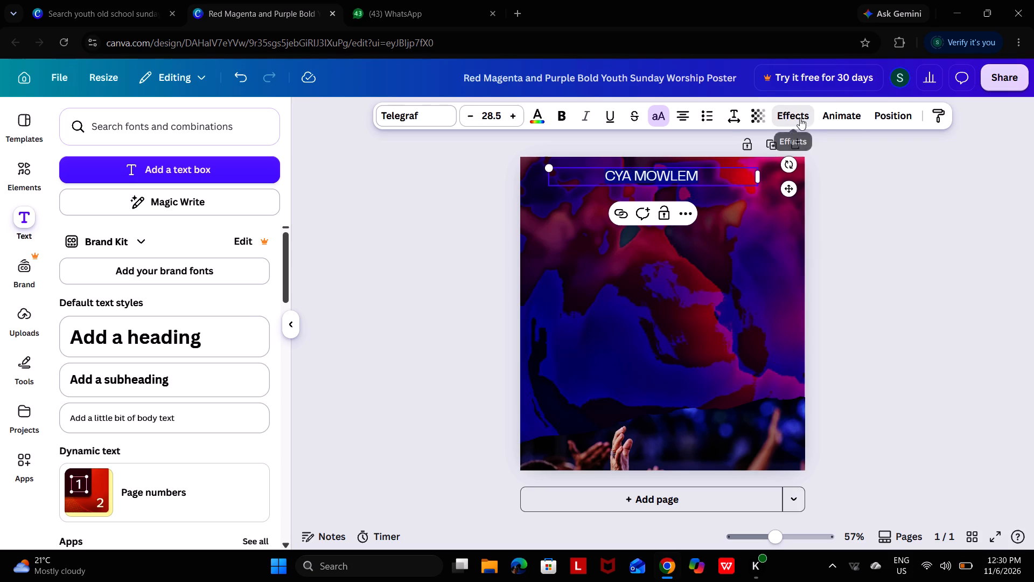
left_click(828, 114)
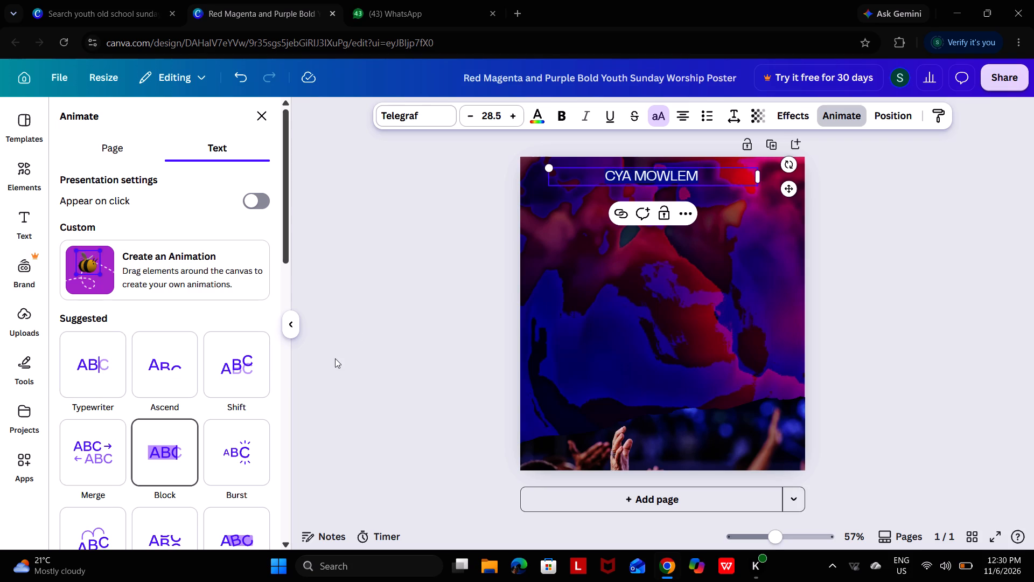
left_click(789, 122)
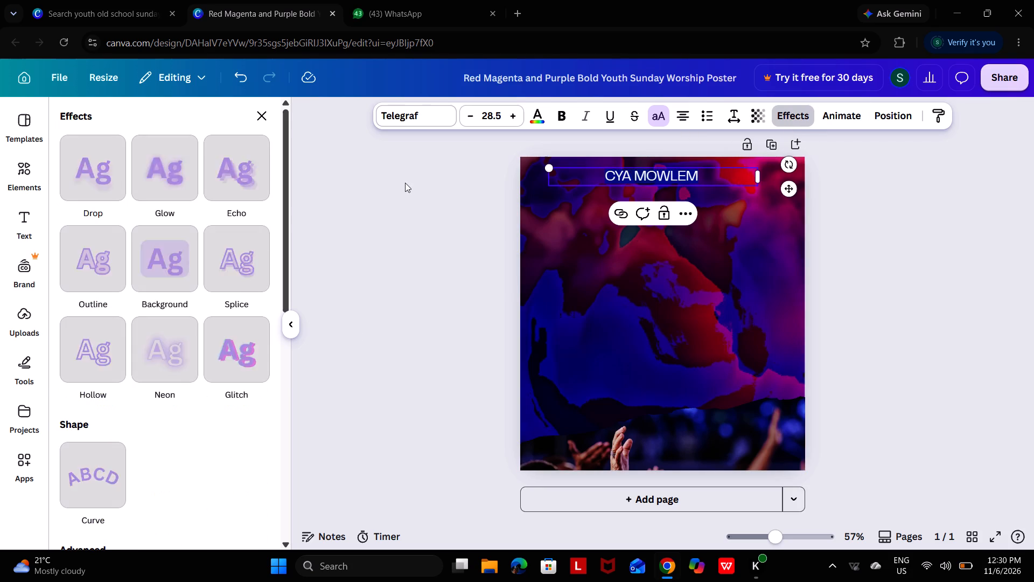
left_click(151, 237)
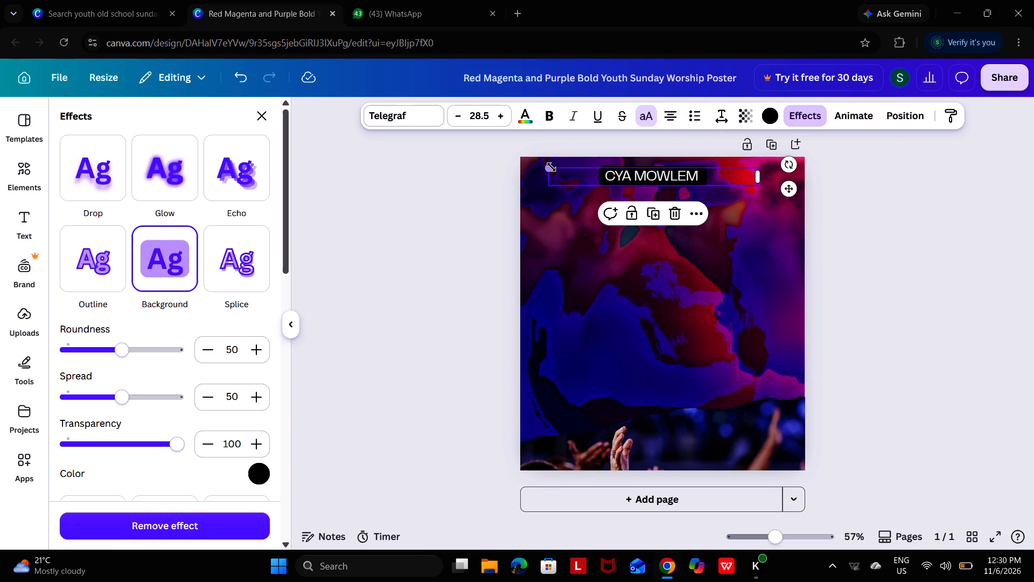
left_click(227, 279)
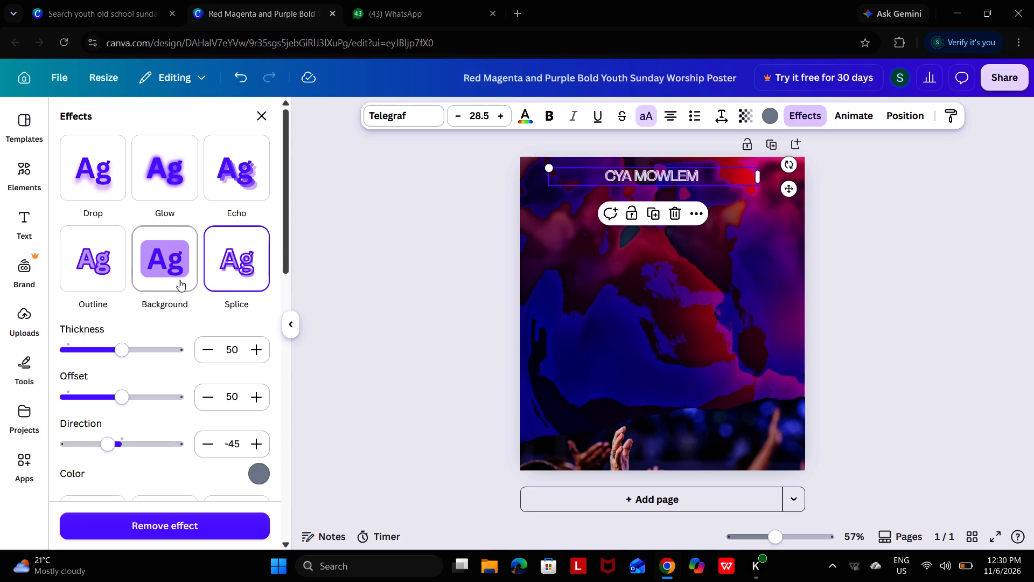
left_click(170, 279)
left_click(86, 265)
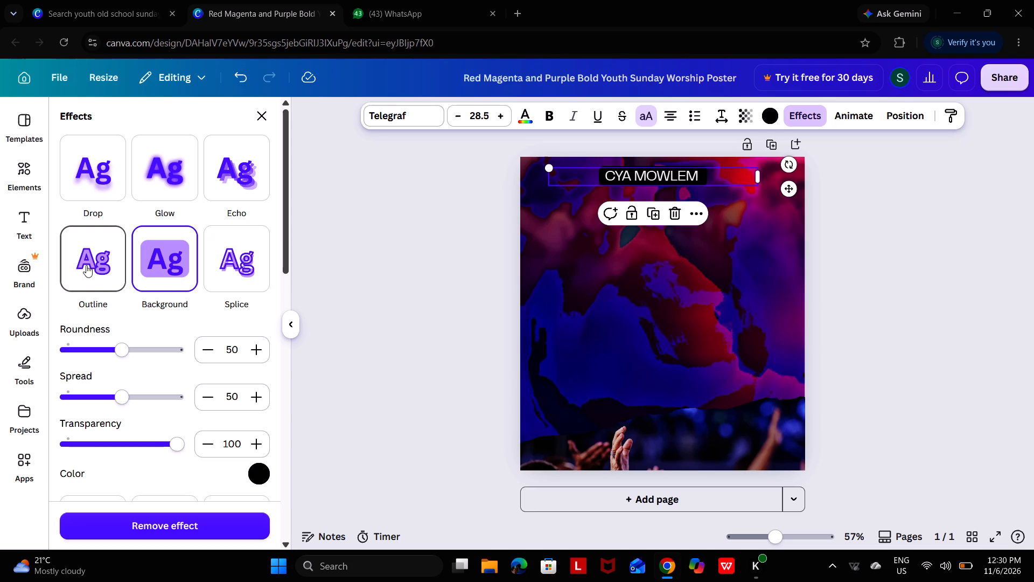
left_click(106, 179)
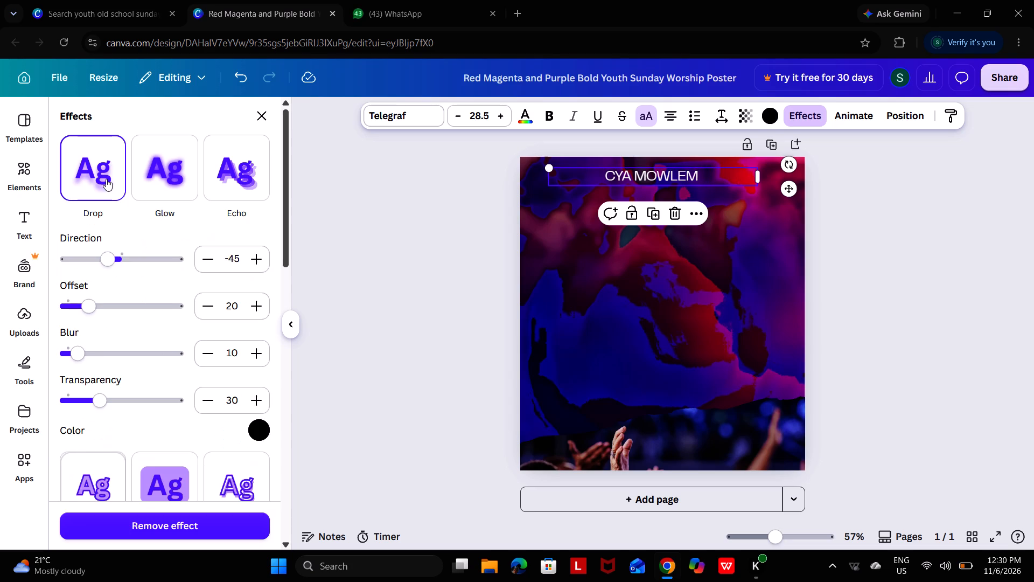
left_click(170, 160)
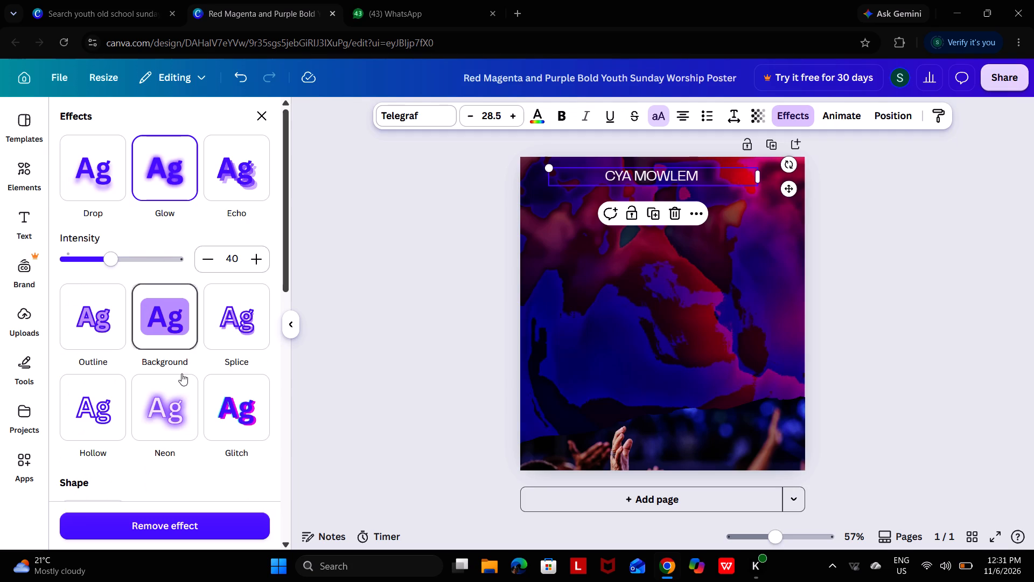
left_click(171, 390)
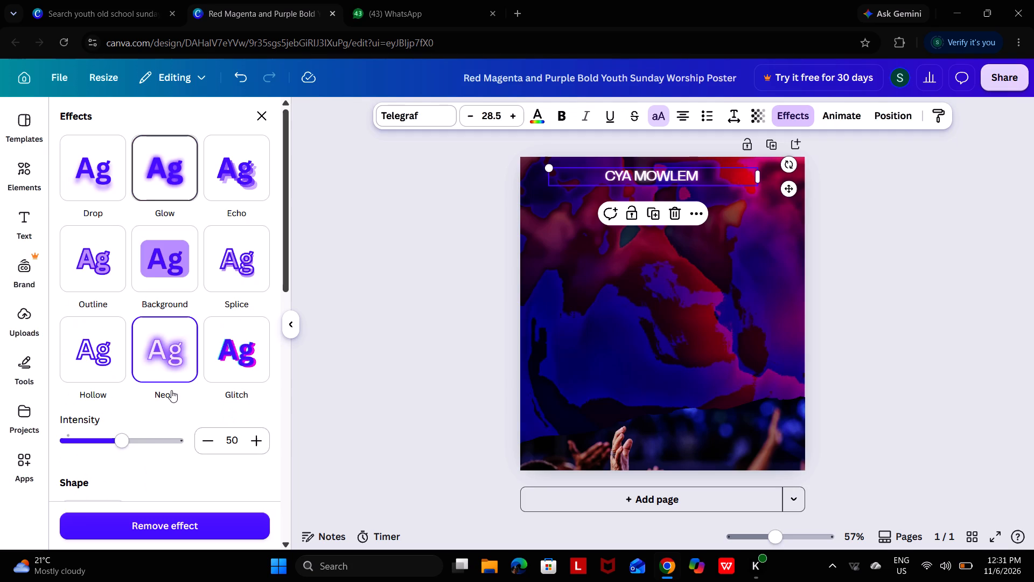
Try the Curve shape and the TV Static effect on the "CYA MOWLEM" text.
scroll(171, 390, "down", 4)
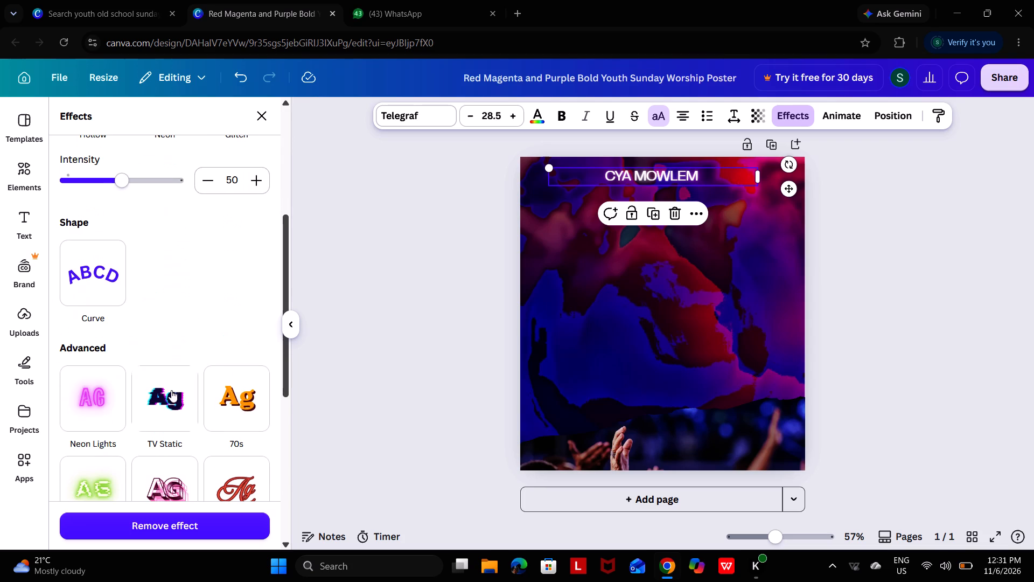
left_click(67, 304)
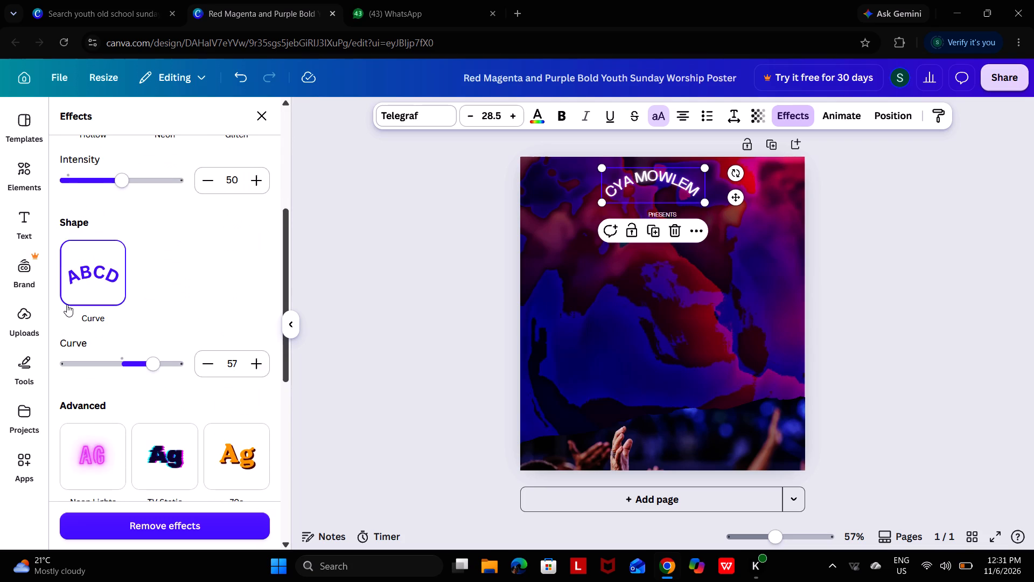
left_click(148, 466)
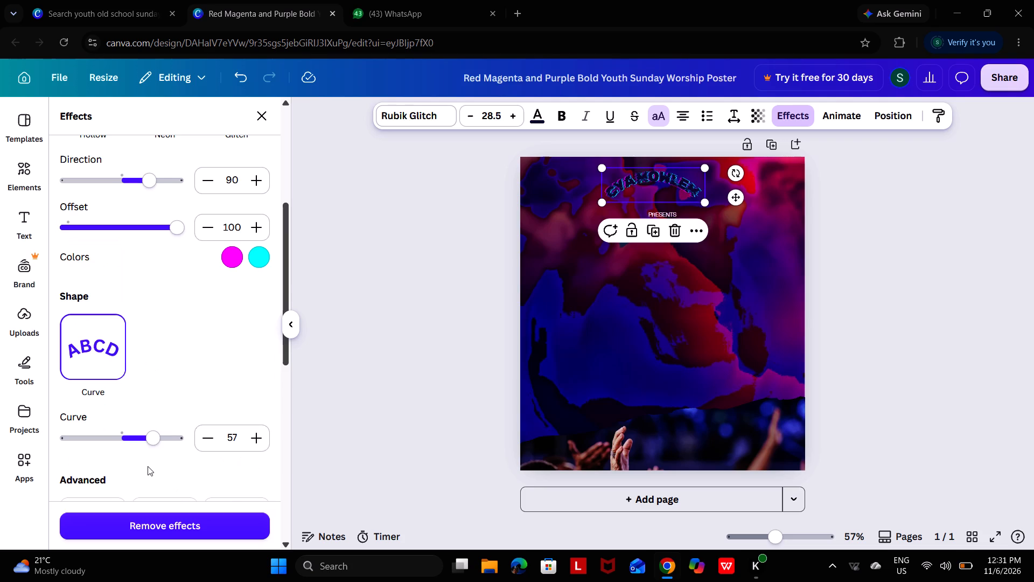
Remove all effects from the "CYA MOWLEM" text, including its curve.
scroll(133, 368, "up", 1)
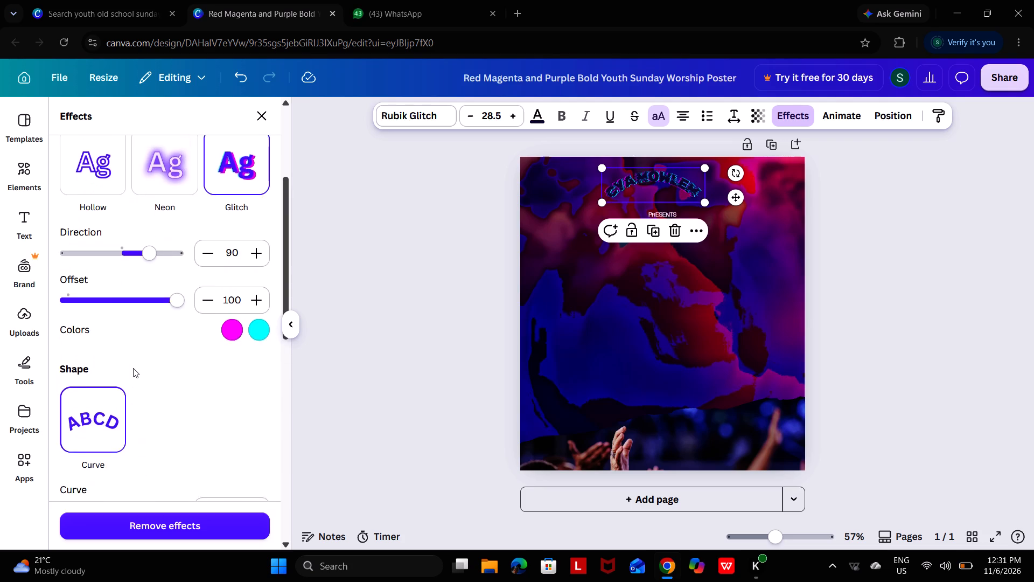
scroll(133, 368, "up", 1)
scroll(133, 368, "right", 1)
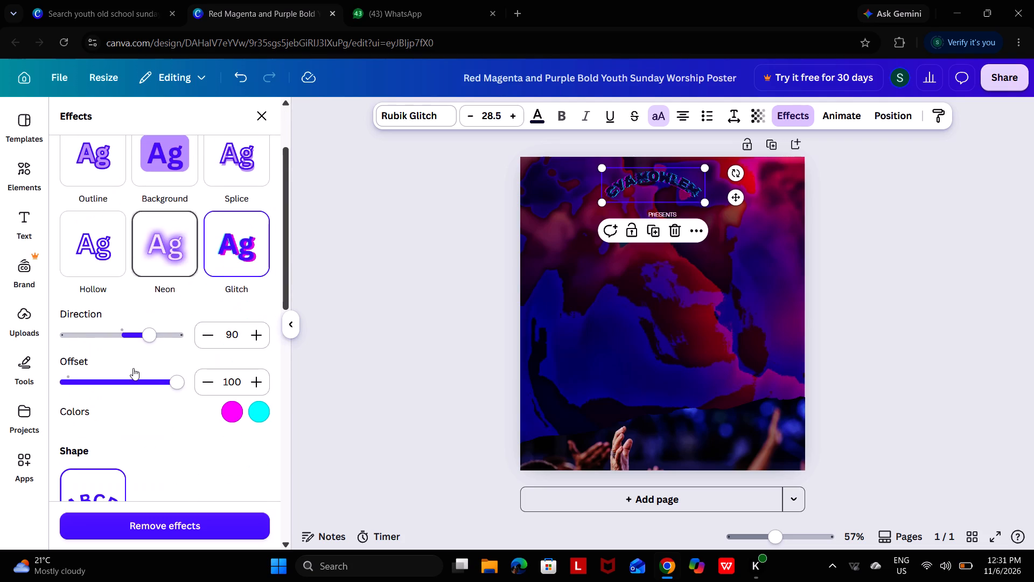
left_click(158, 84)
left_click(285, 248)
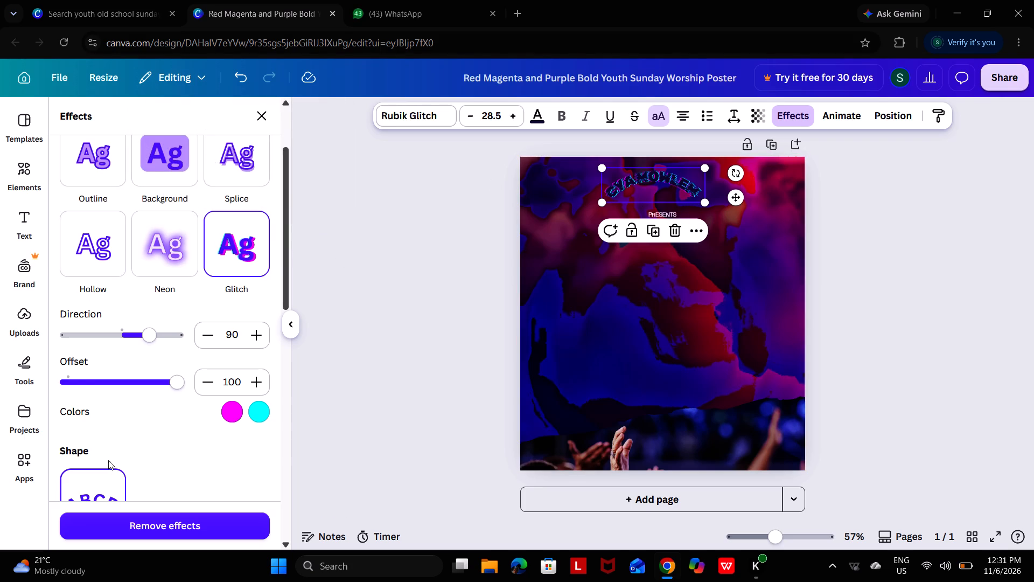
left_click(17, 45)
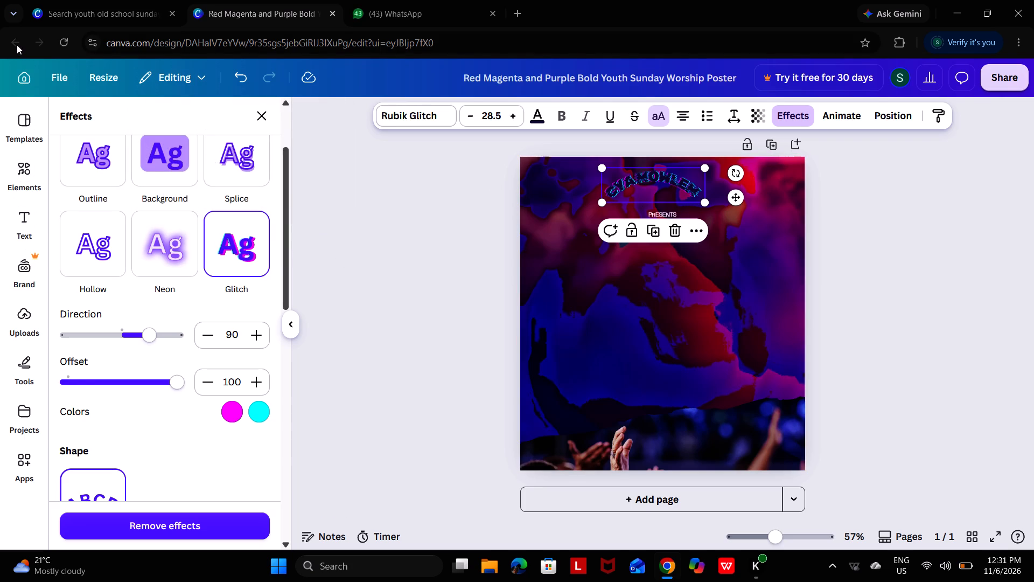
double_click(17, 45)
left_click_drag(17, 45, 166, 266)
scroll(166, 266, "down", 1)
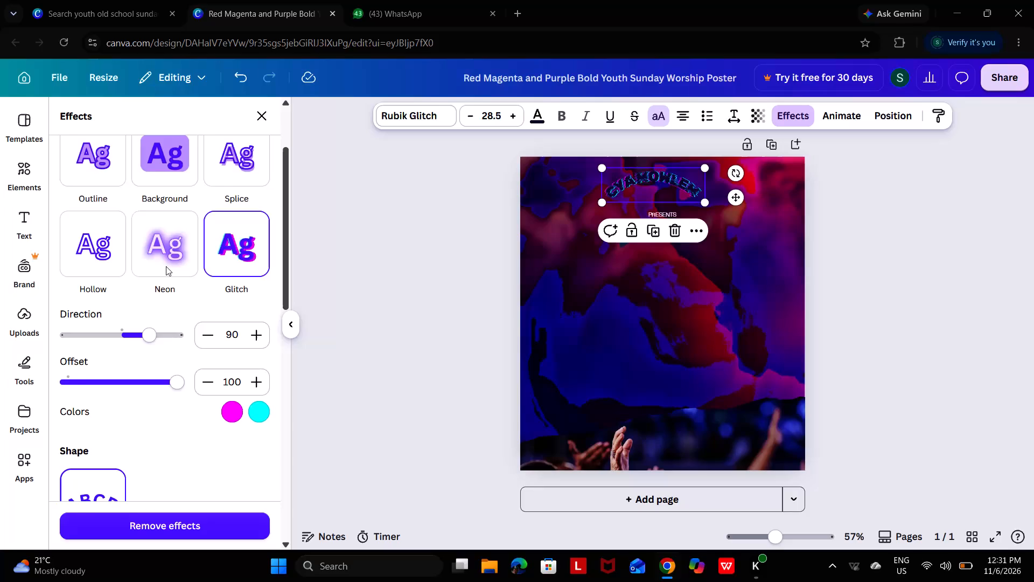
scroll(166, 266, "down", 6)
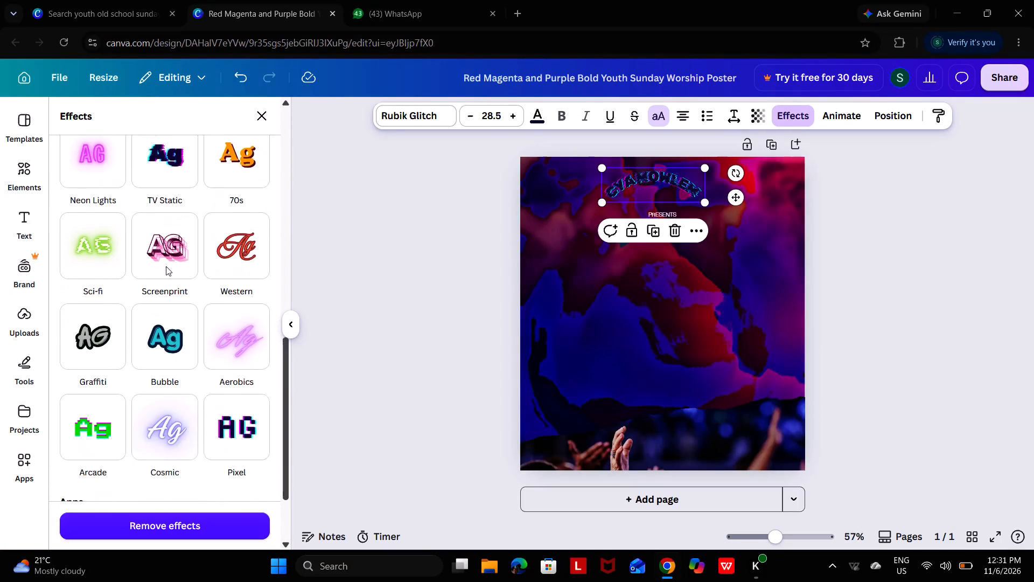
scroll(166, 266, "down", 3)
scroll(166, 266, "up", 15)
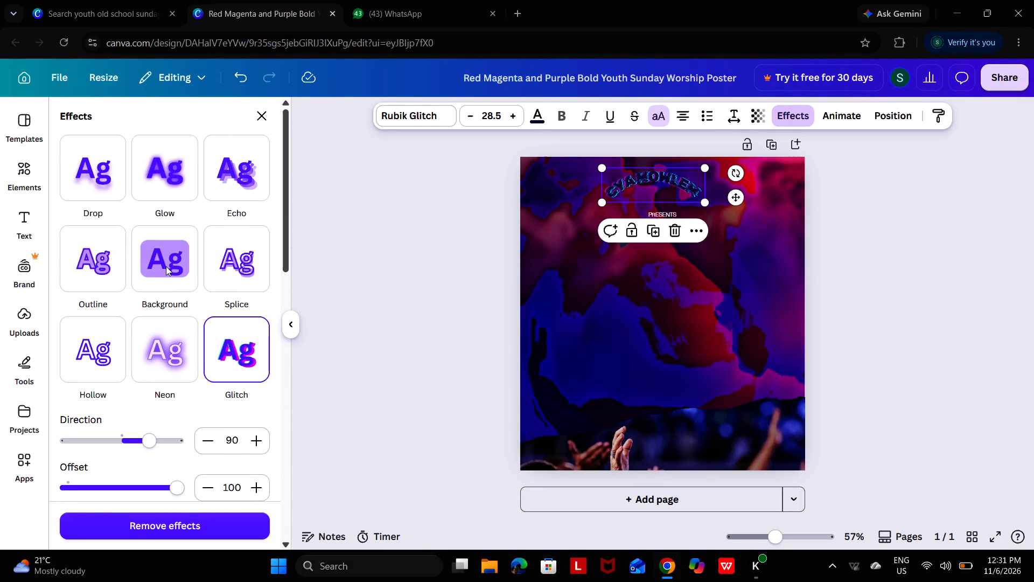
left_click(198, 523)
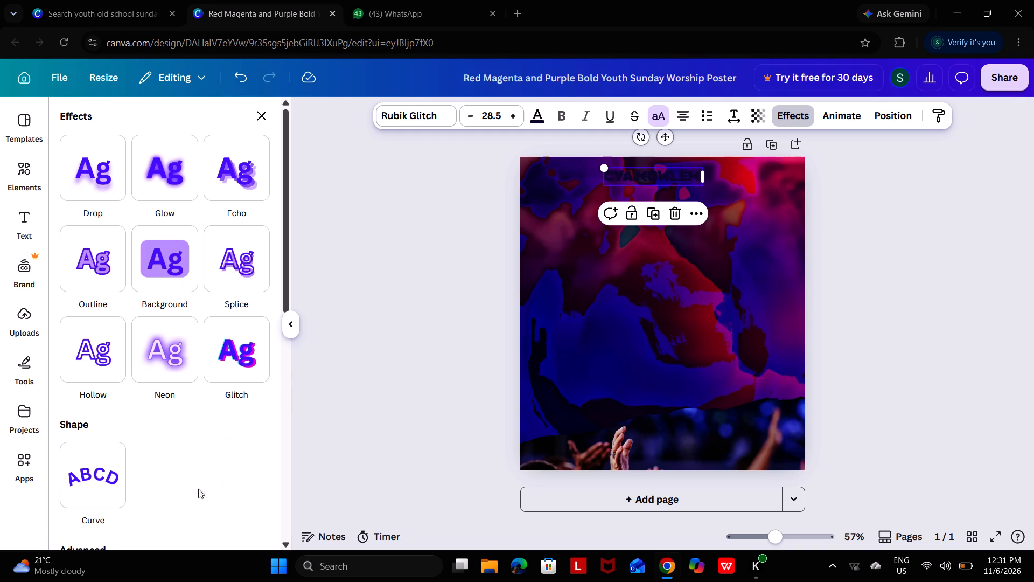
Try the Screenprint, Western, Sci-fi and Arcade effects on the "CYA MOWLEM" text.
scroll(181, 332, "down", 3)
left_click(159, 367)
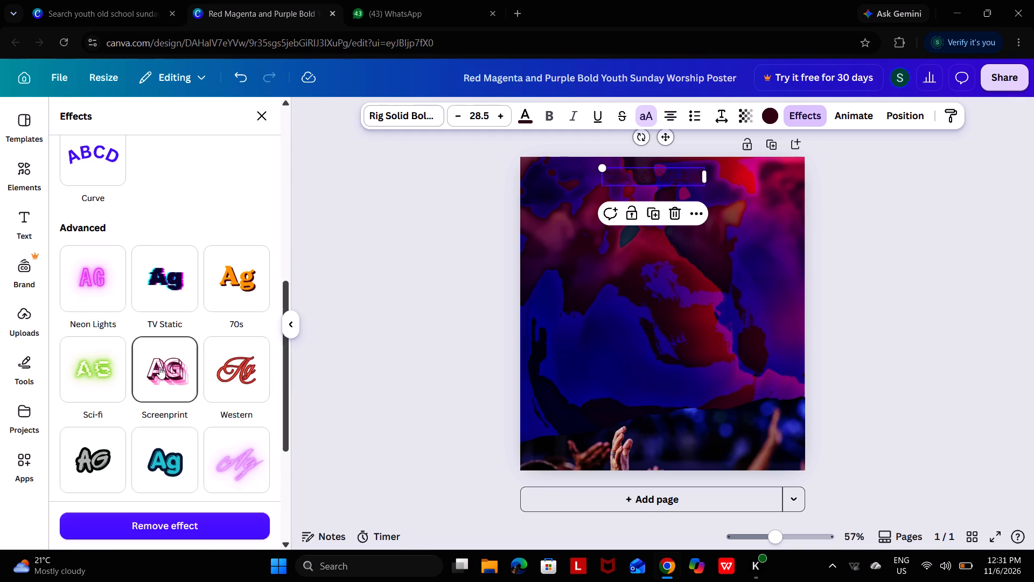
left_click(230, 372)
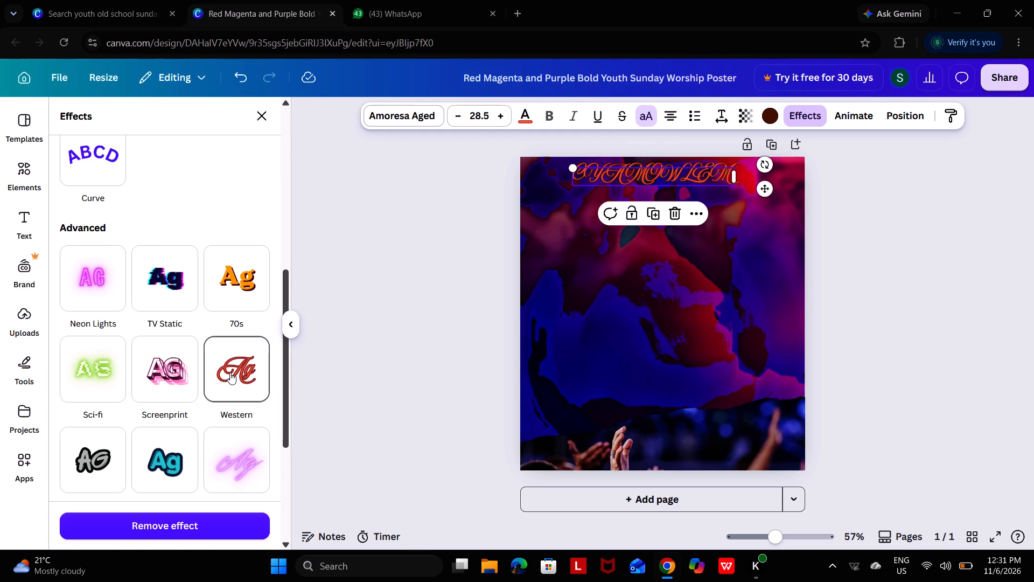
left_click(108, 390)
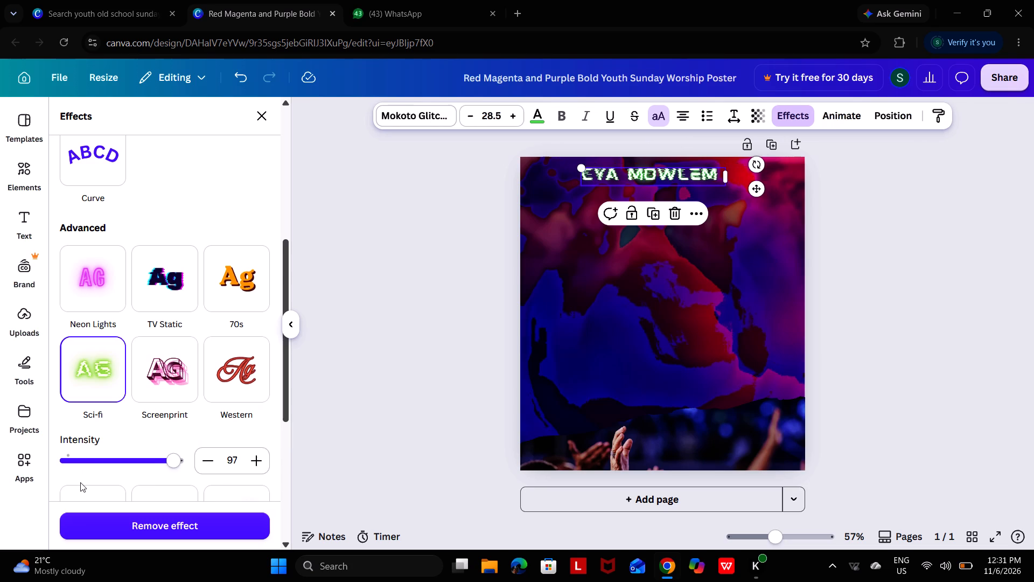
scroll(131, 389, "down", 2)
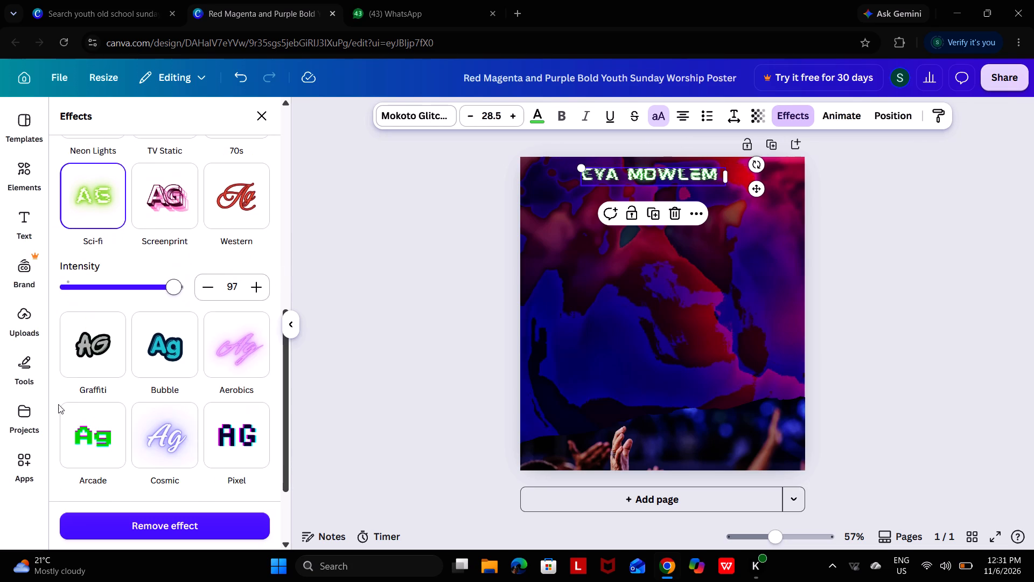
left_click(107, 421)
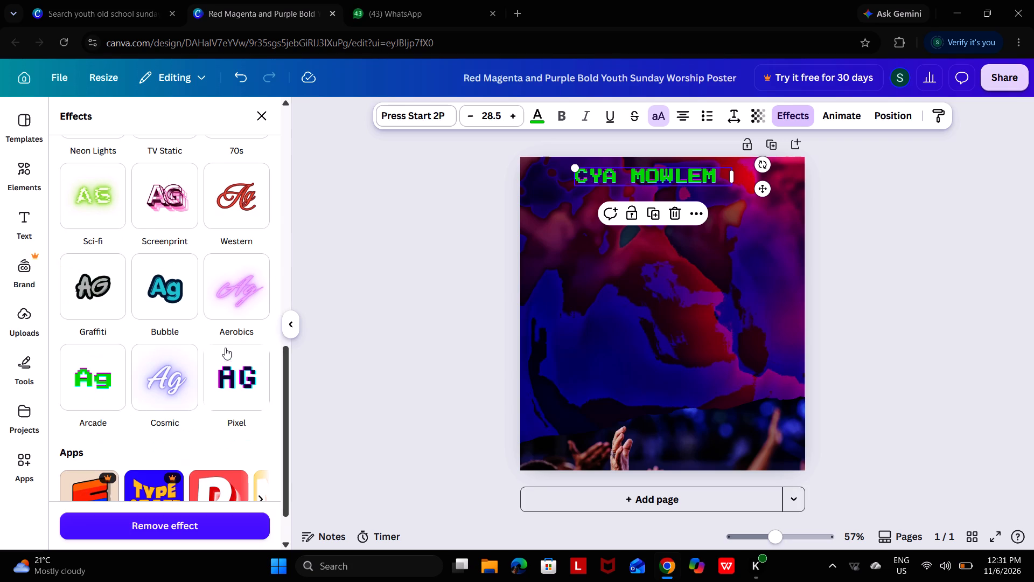
Apply the Pixel advanced effect to the "CYA MOWLEM" text.
left_click(231, 379)
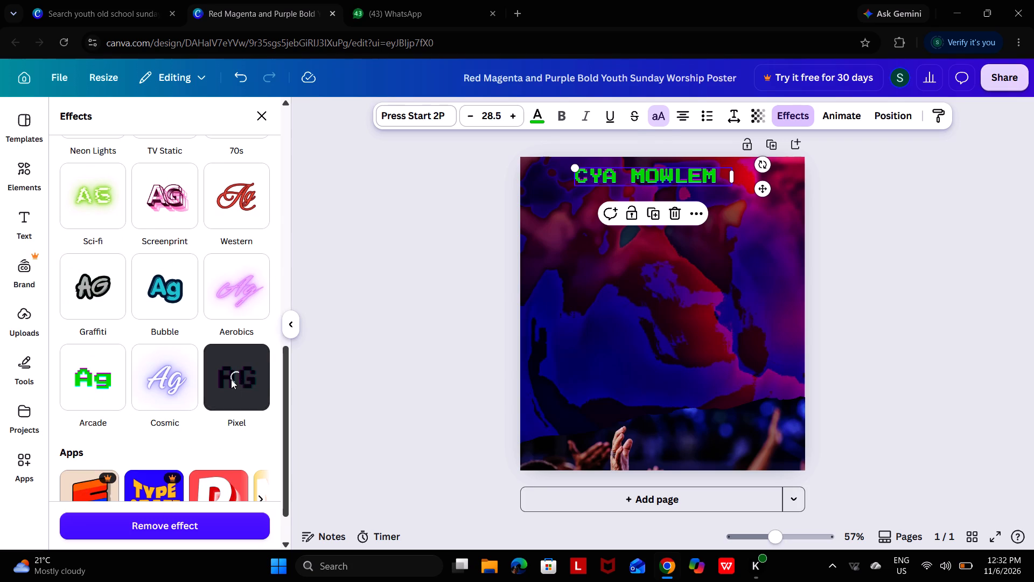
Switch the "CYA MOWLEM" text to the Drop effect and set its shadow color to yellow-orange.
scroll(267, 300, "up", 3)
scroll(110, 376, "up", 1)
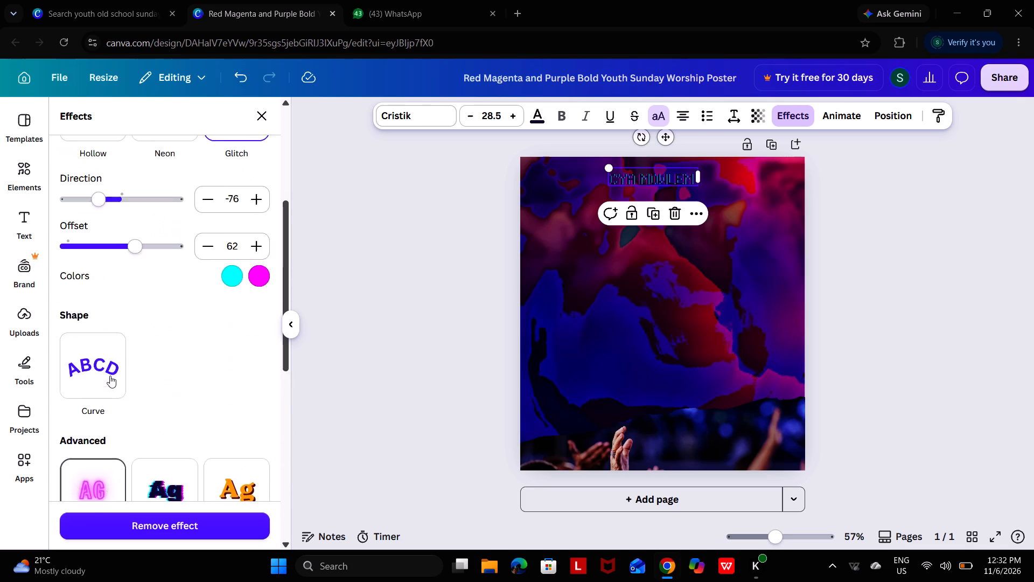
scroll(110, 376, "up", 4)
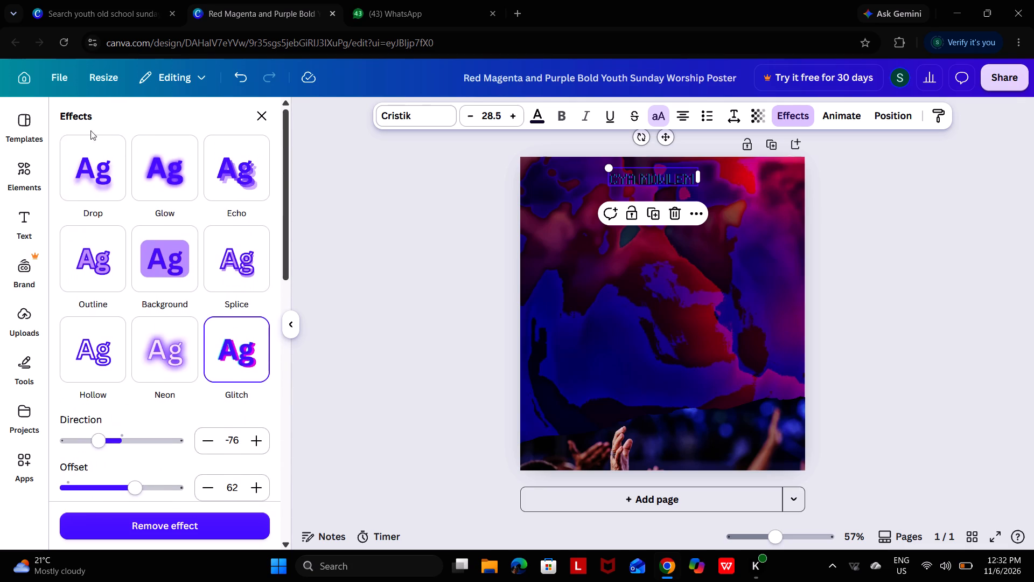
left_click(86, 157)
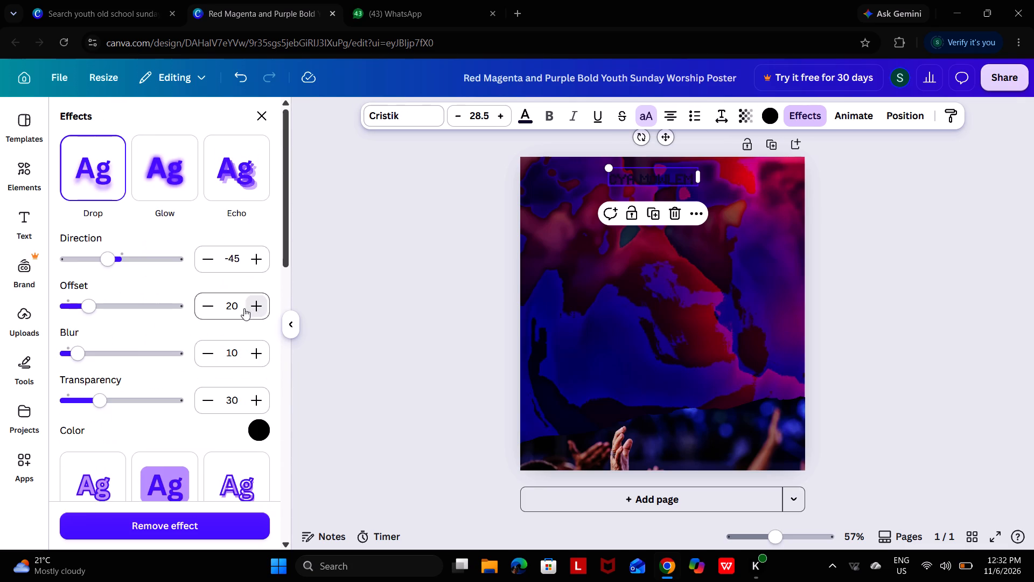
left_click(254, 425)
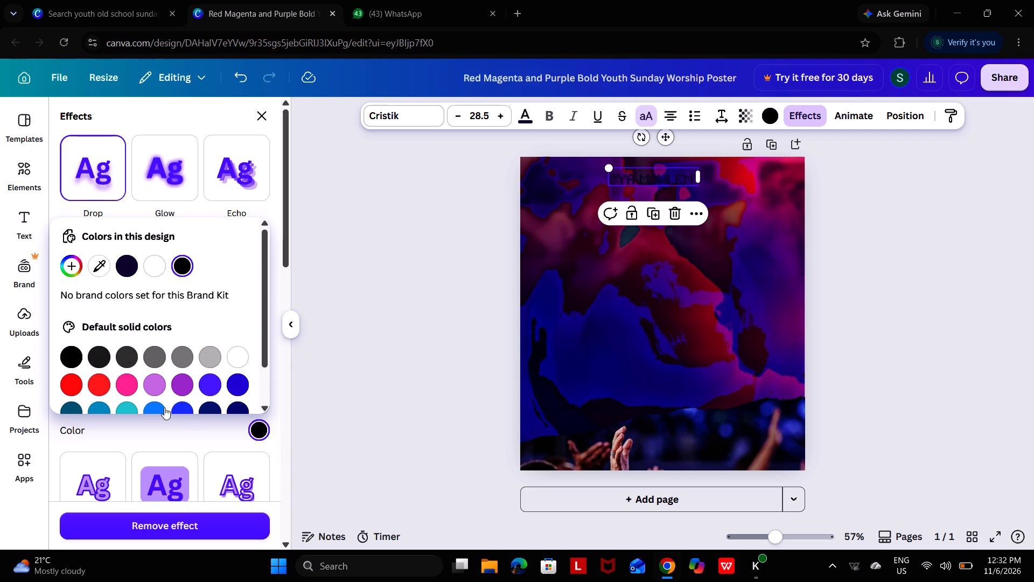
scroll(232, 390, "down", 1)
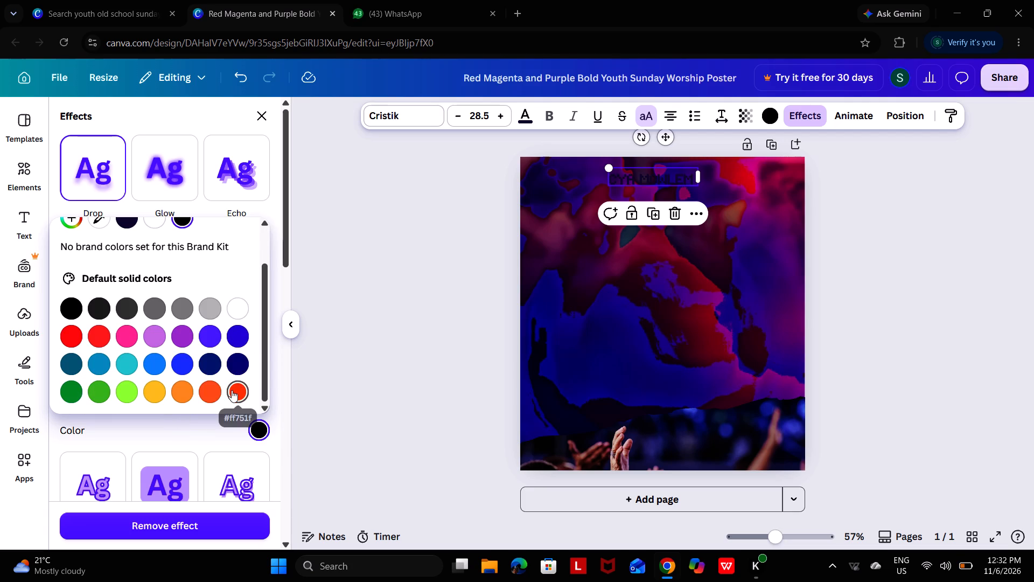
left_click(162, 392)
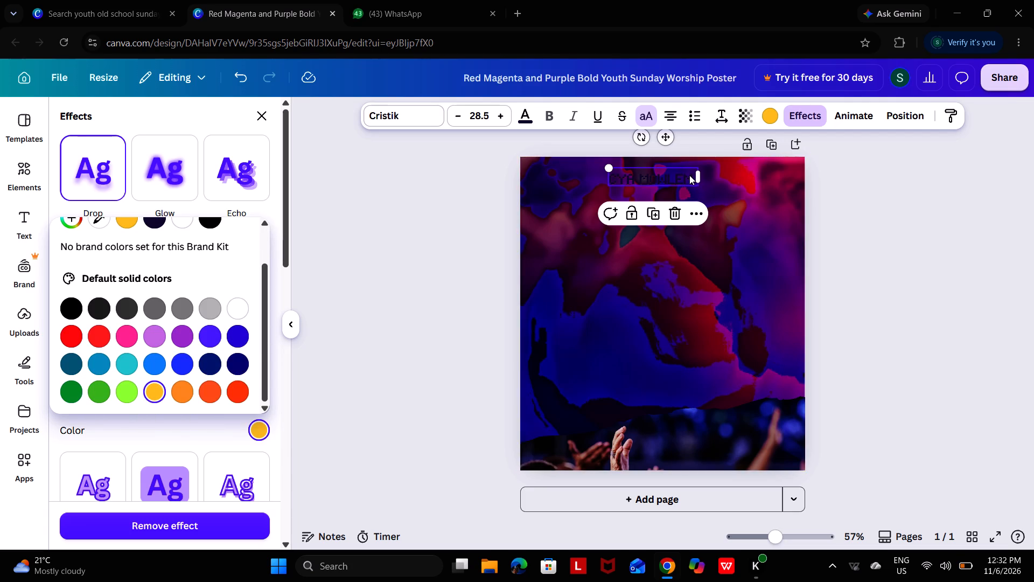
Select all of the "CYA MOWLEM" text and open its effect color choices, browsing the default solid colors.
left_click(625, 176)
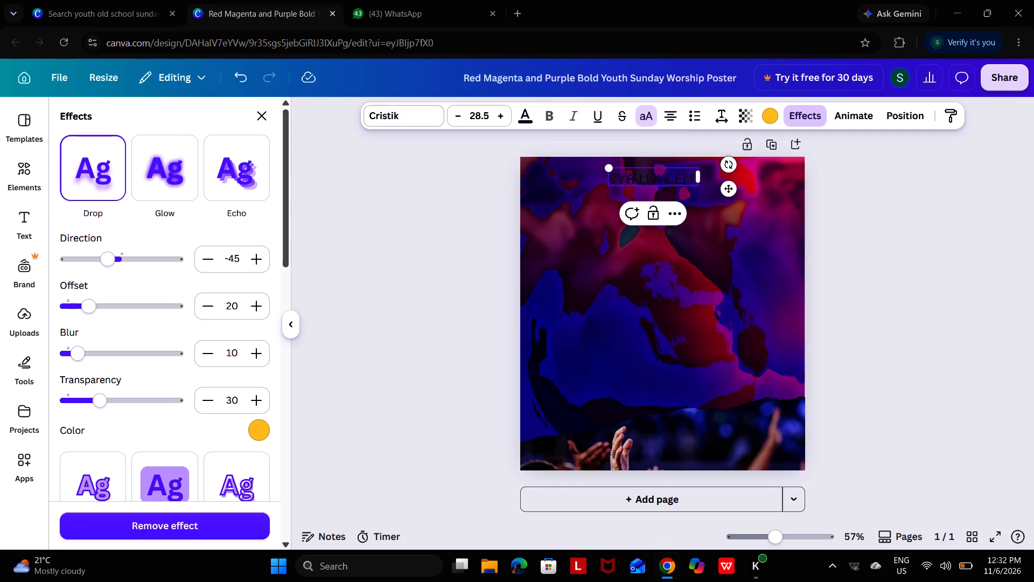
left_click_drag(692, 176, 606, 179)
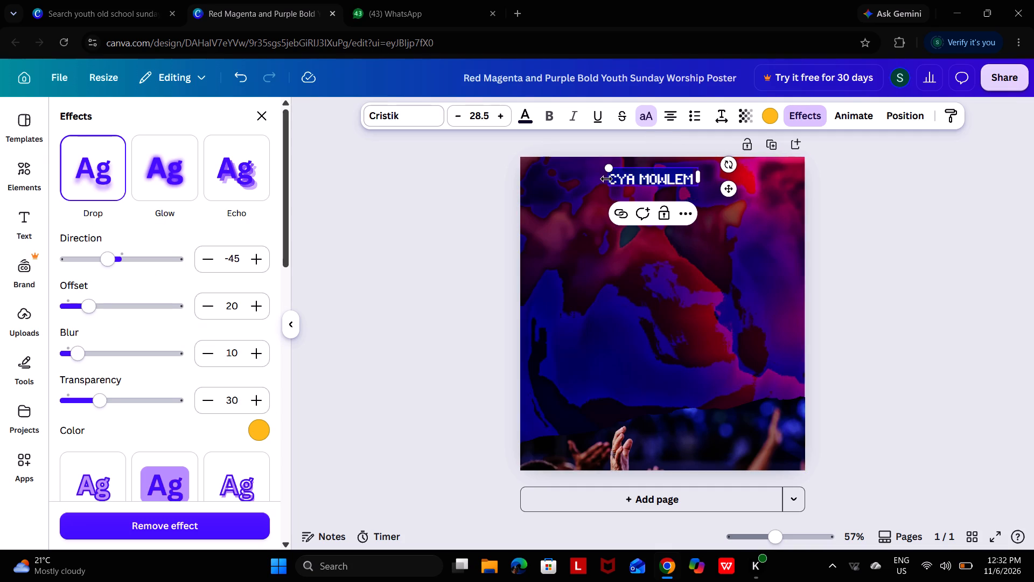
left_click(773, 119)
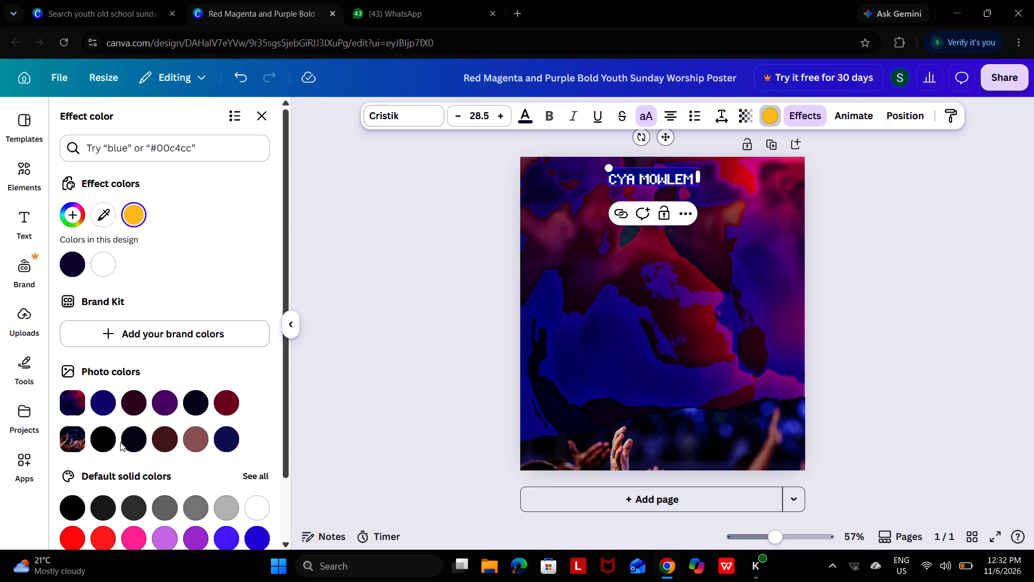
scroll(134, 385, "down", 2)
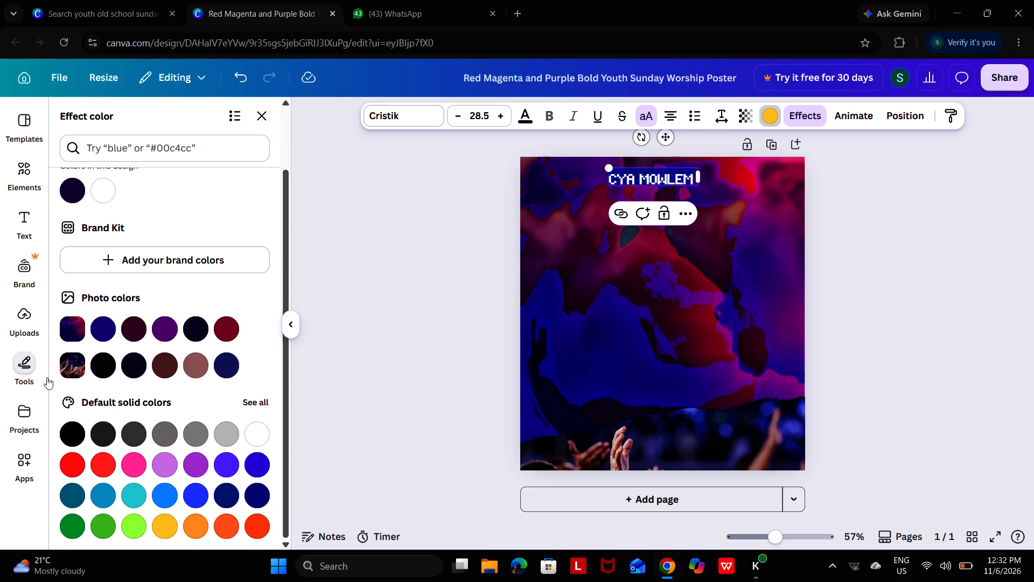
scroll(135, 465, "down", 2)
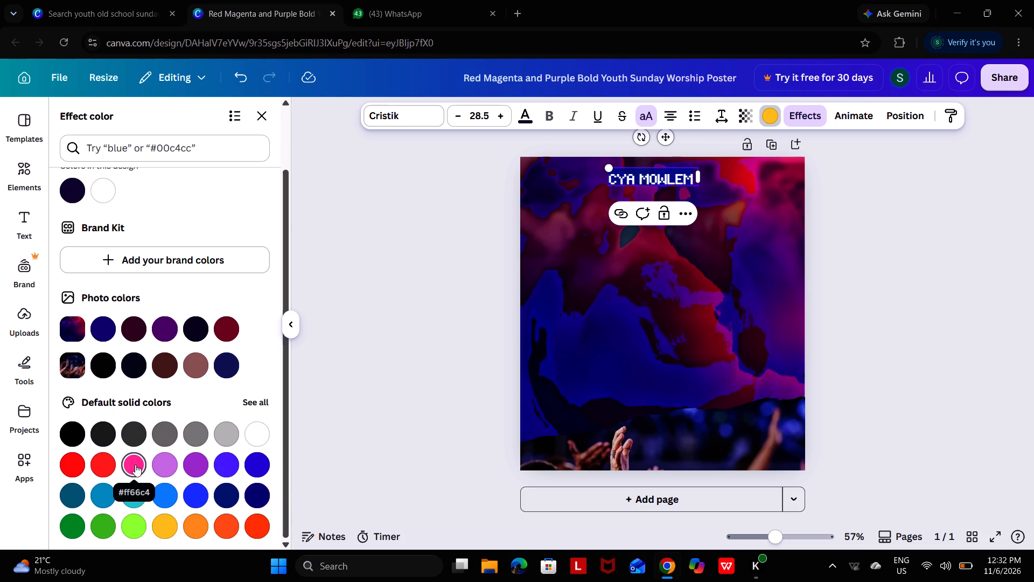
scroll(135, 465, "down", 1)
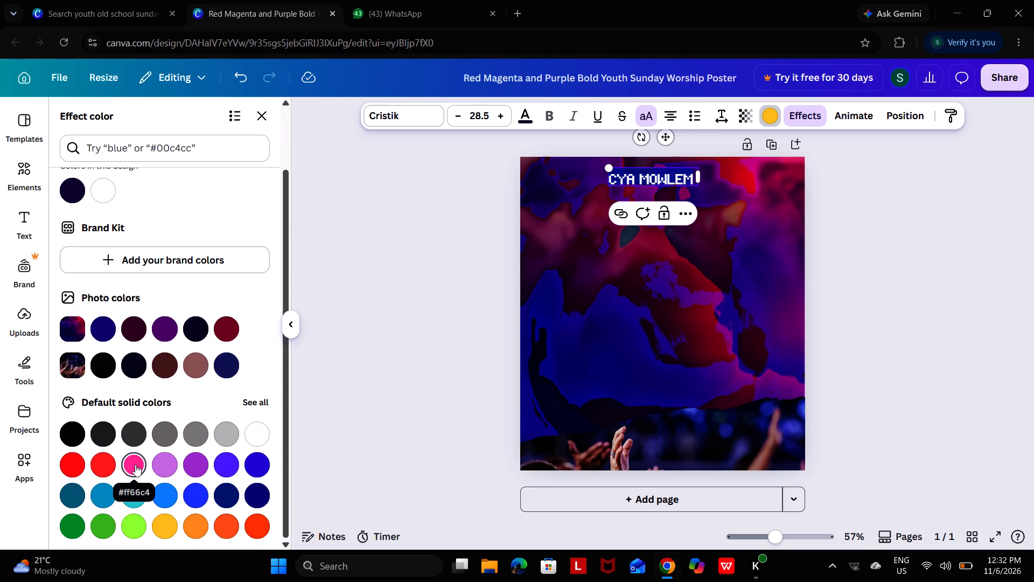
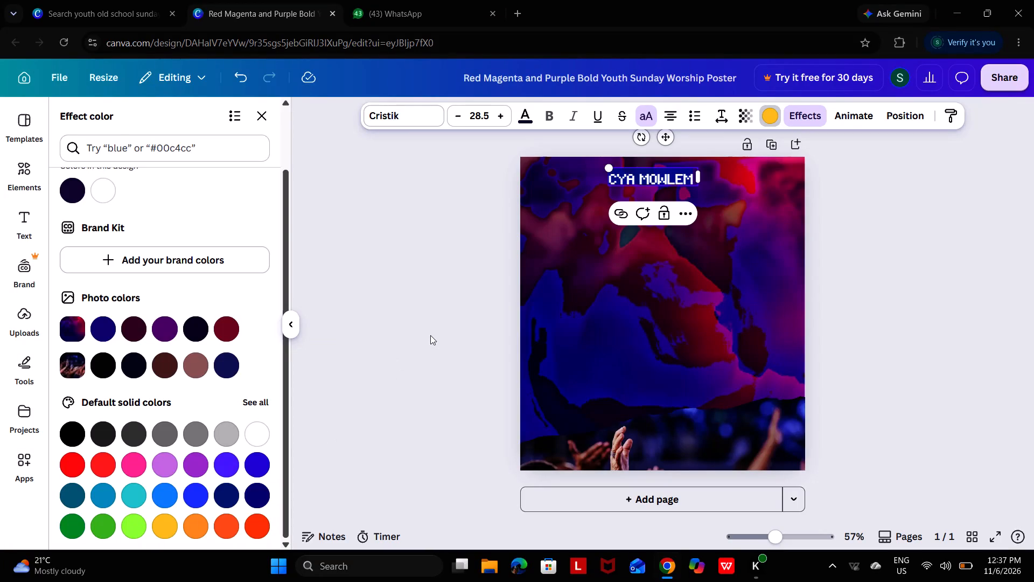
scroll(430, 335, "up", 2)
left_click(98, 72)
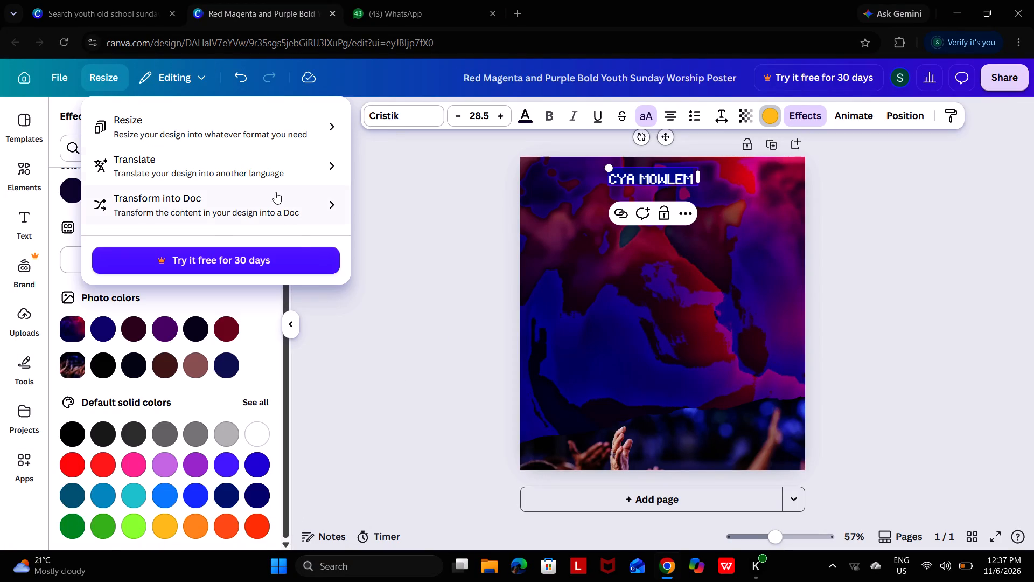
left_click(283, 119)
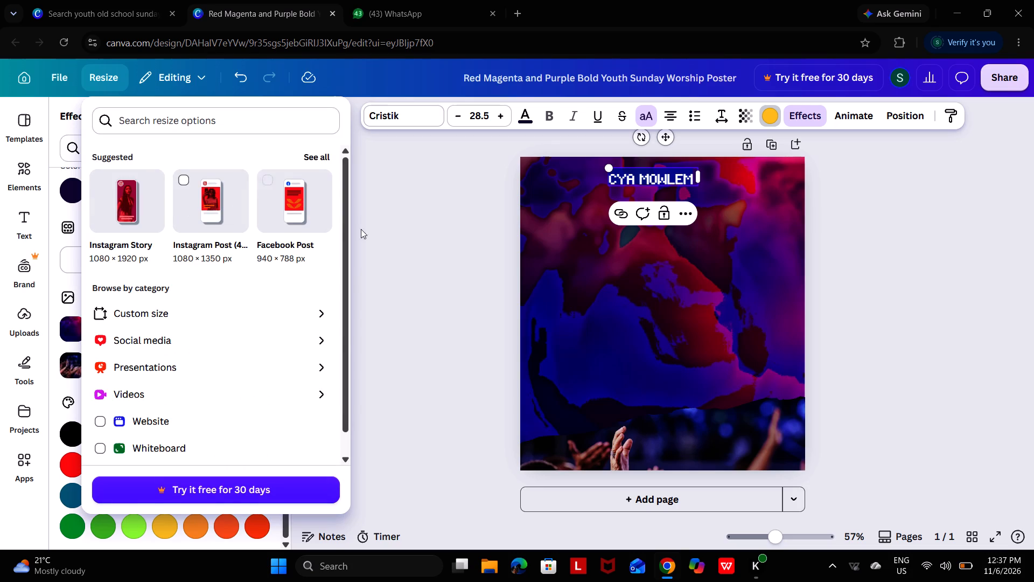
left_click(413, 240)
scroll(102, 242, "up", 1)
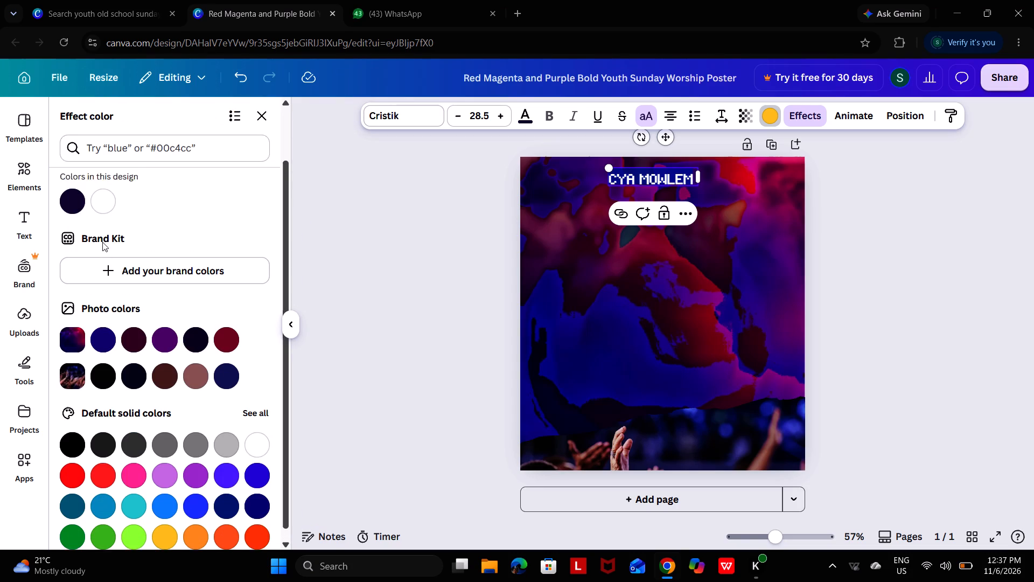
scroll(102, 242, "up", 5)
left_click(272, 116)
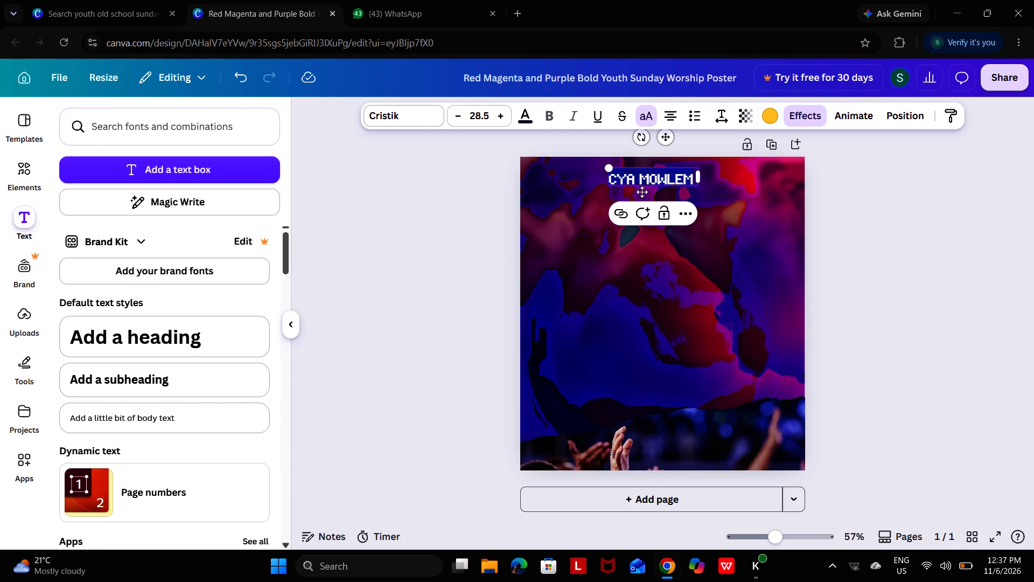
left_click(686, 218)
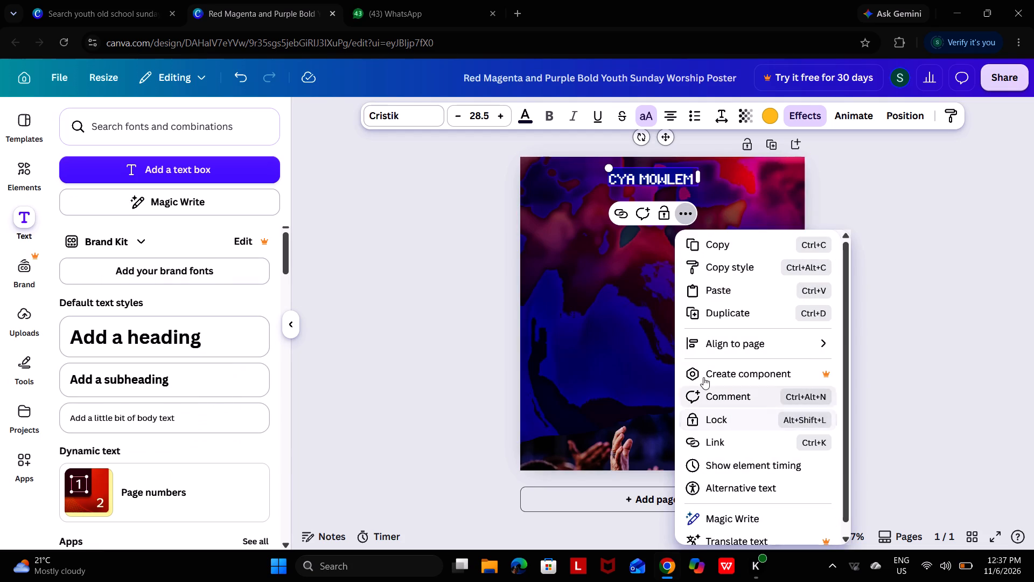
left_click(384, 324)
Remove the old "CYA MOWLEM" heading and the "PRESENTS" text from the poster by moving both off the page.
left_click_drag(642, 180, 443, 206)
left_click(443, 206)
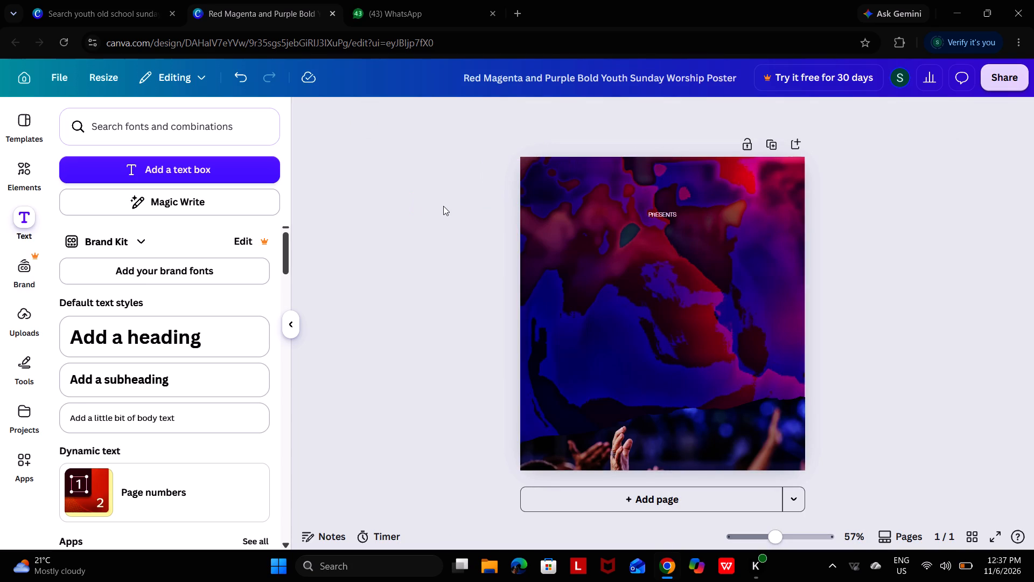
left_click_drag(661, 216, 594, 235)
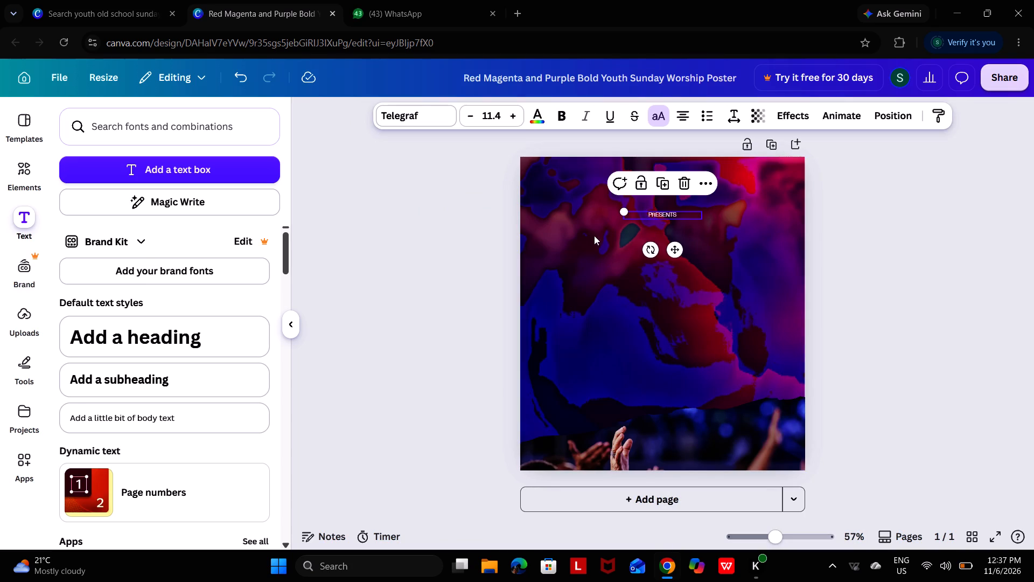
left_click_drag(594, 235, 370, 399)
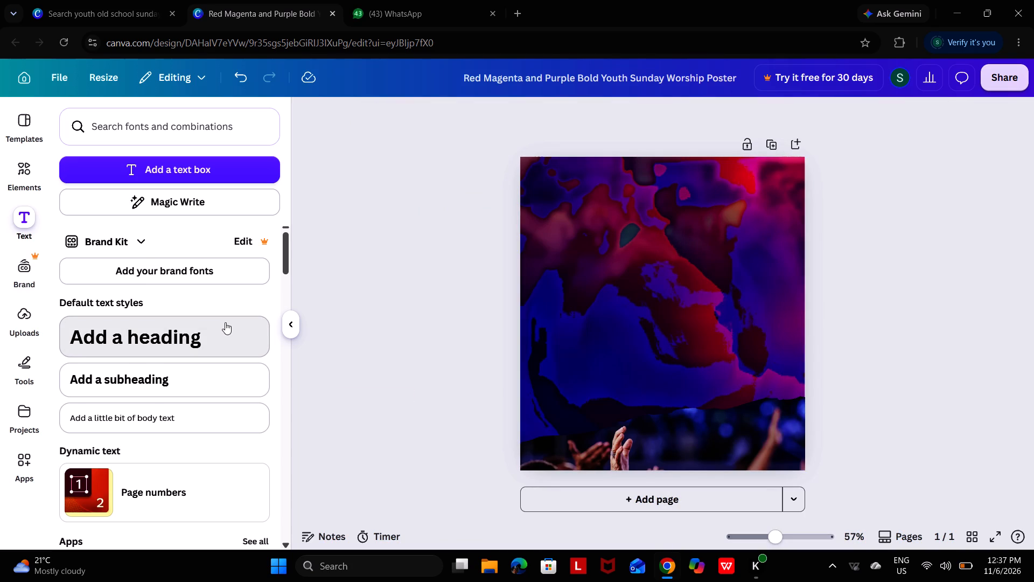
Add a dynamic page number to the current page, keeping the numbers-only format.
scroll(225, 322, "down", 2)
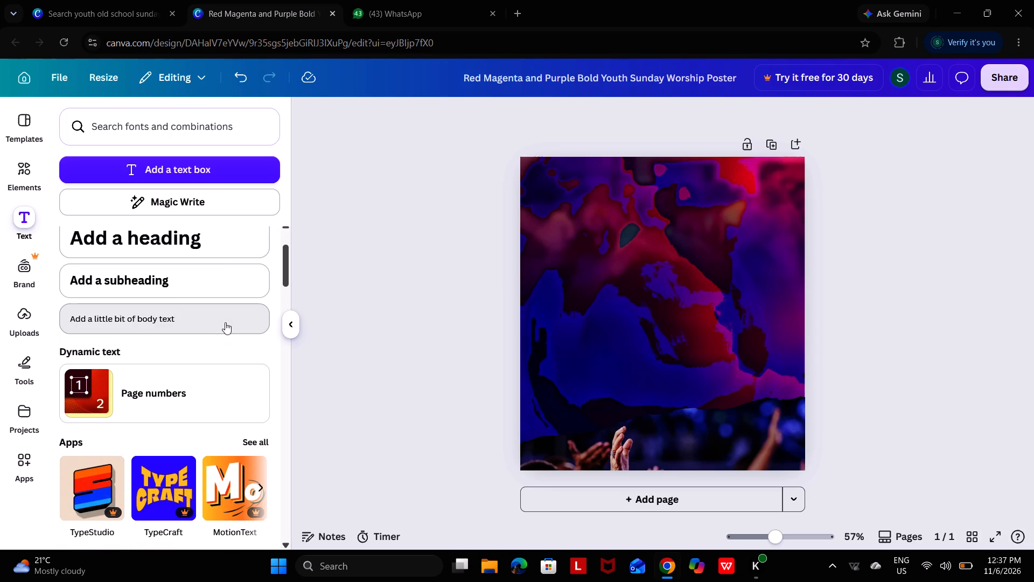
scroll(225, 322, "down", 1)
left_click(225, 322)
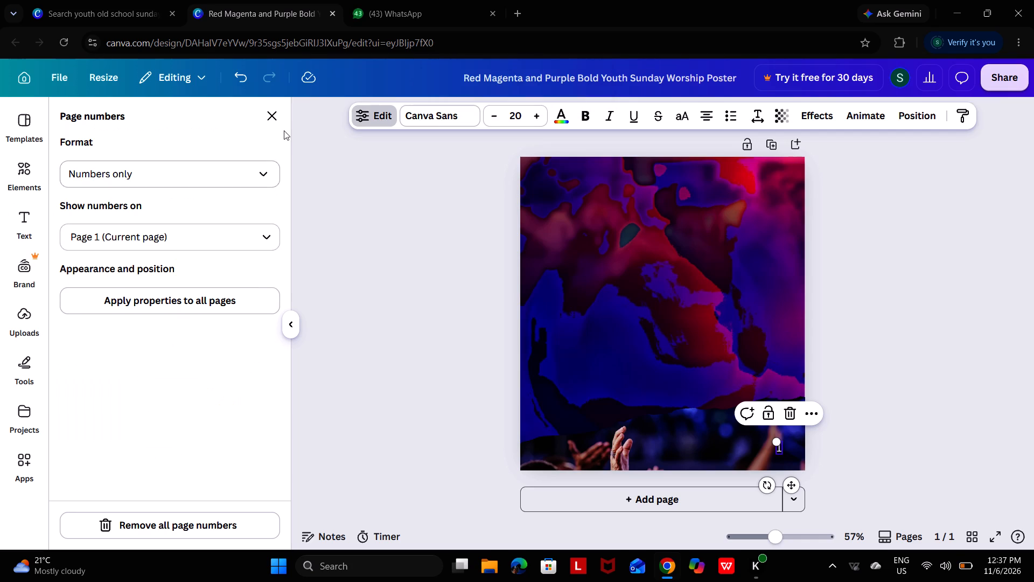
left_click(264, 109)
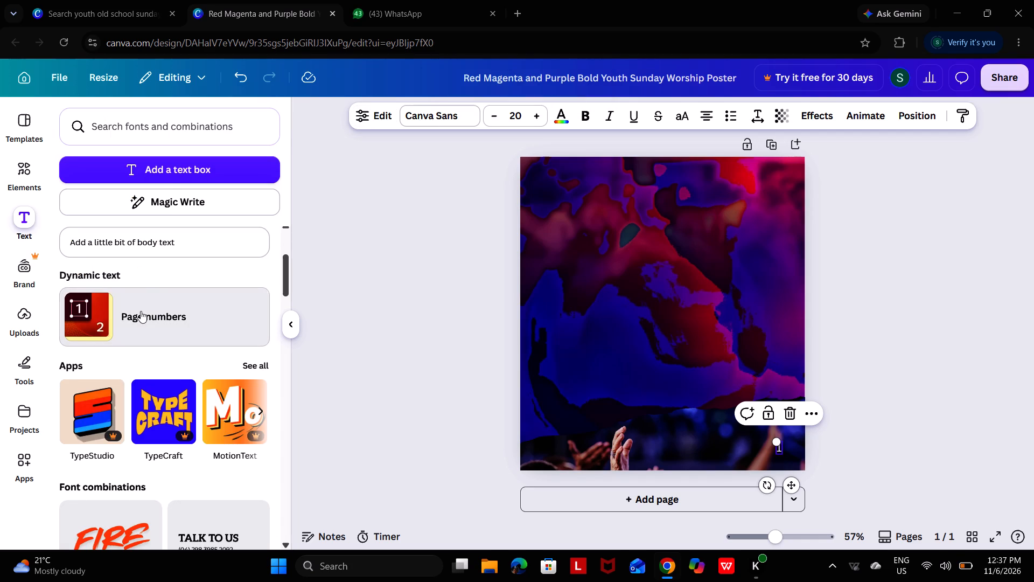
Look through the font combinations for a text style that suits the poster heading.
scroll(128, 538, "down", 2)
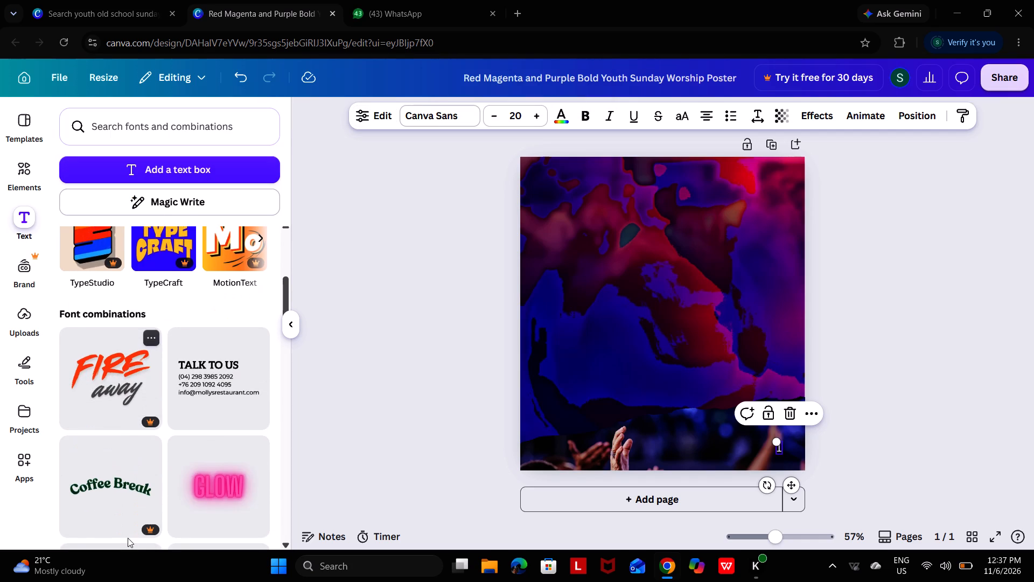
scroll(128, 538, "down", 4)
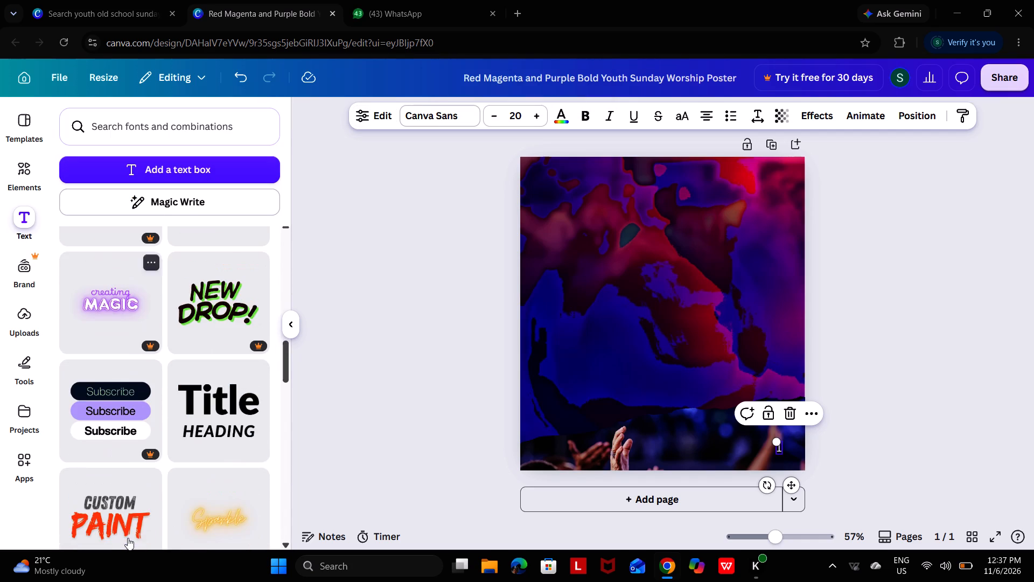
scroll(128, 538, "down", 5)
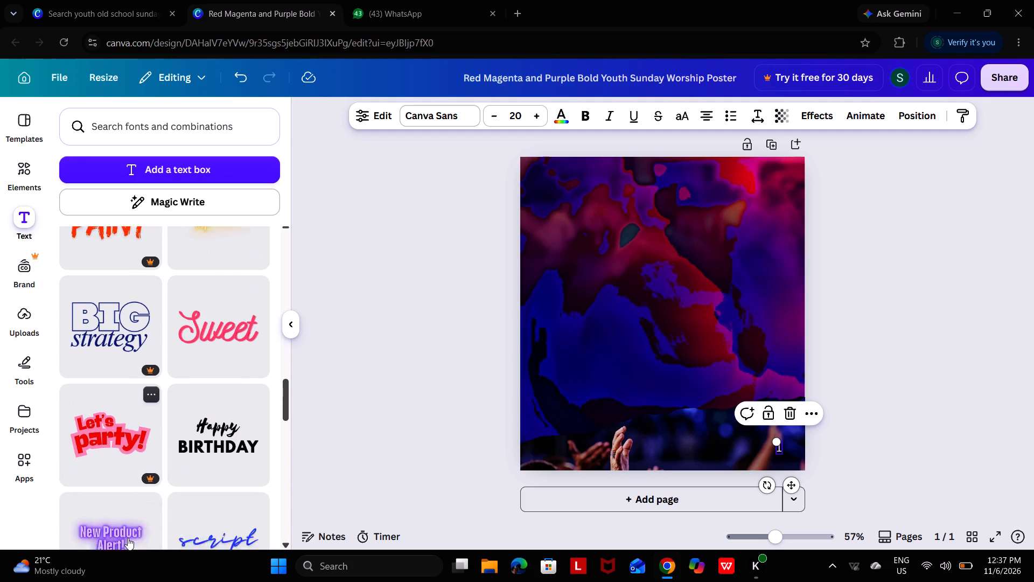
scroll(128, 538, "down", 1)
scroll(204, 414, "down", 2)
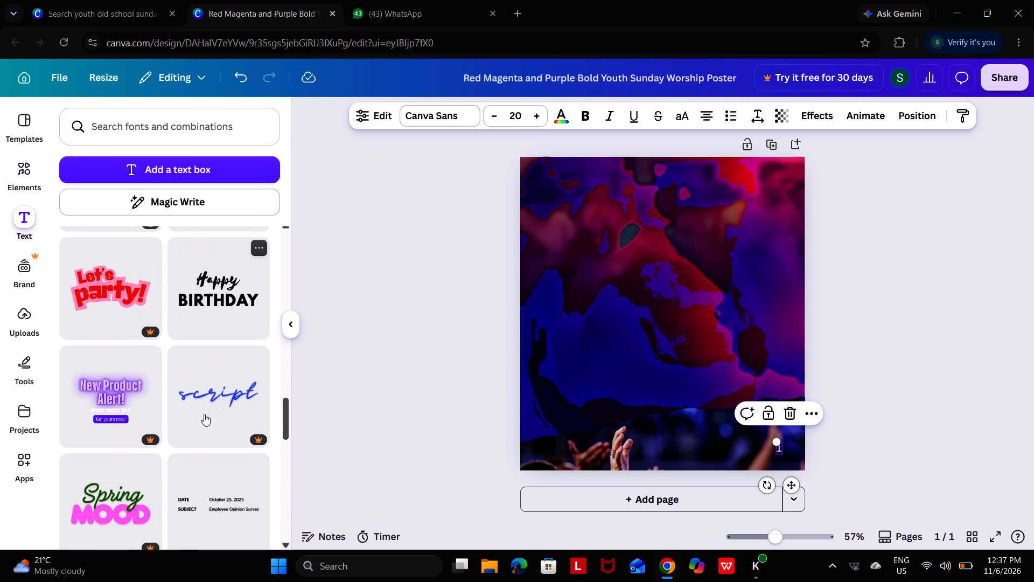
scroll(204, 414, "down", 6)
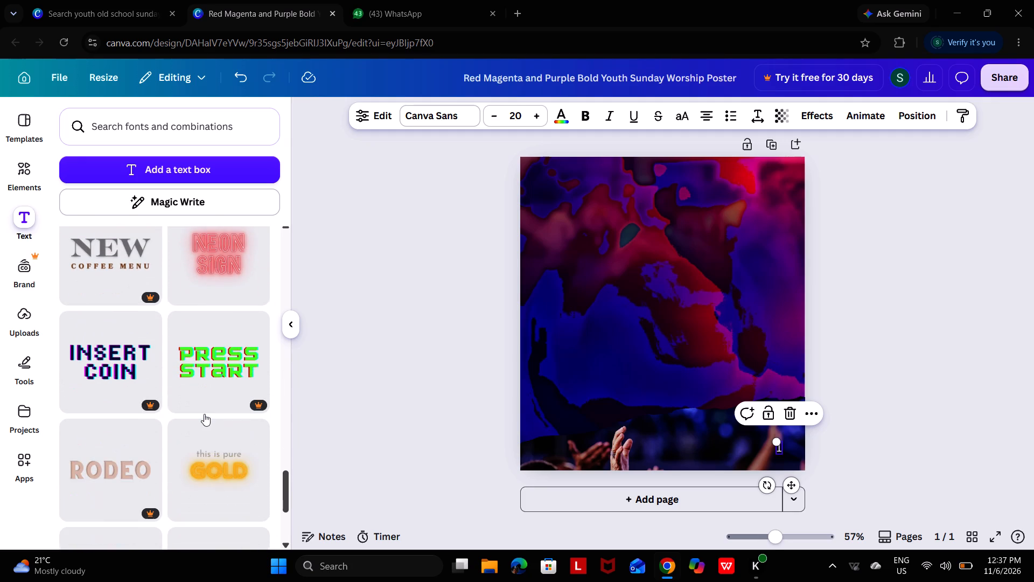
scroll(204, 414, "down", 4)
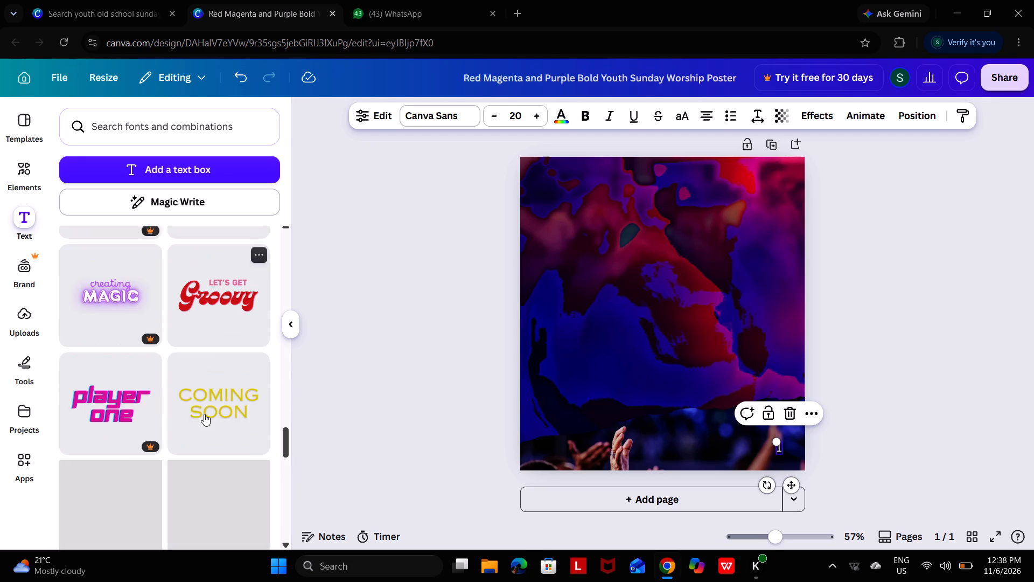
scroll(204, 414, "down", 3)
scroll(204, 414, "up", 6)
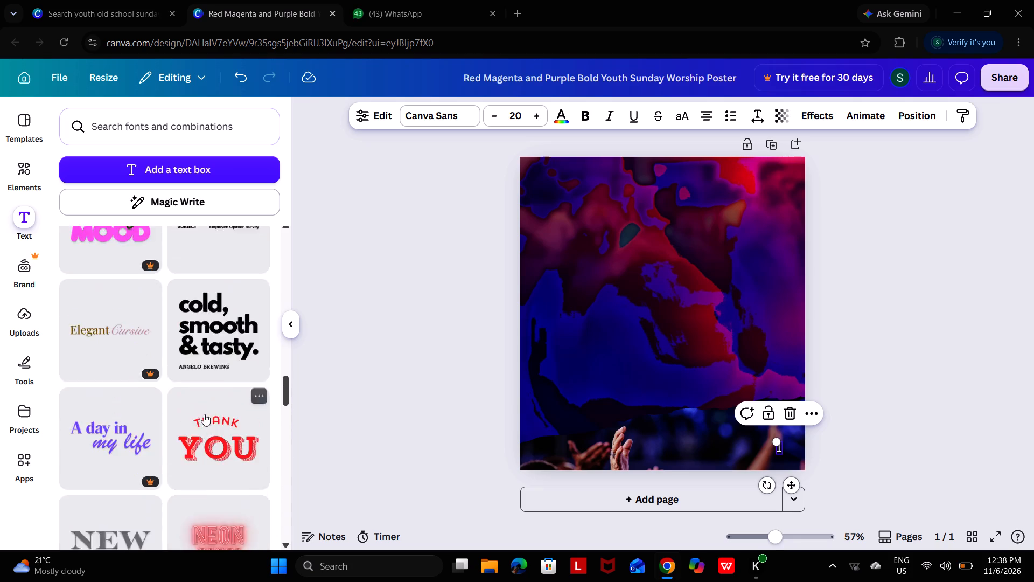
scroll(204, 414, "up", 9)
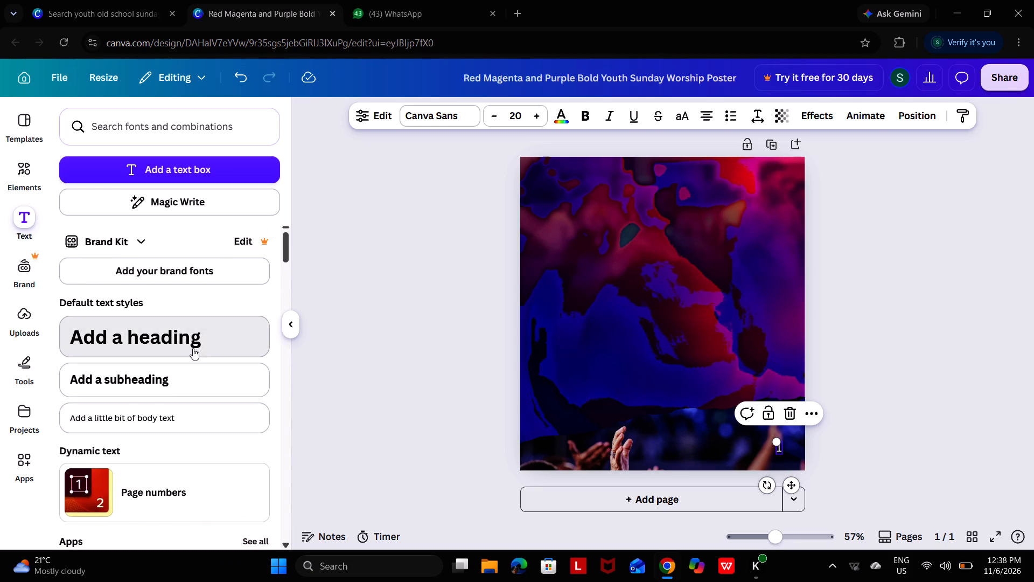
Add a default heading to the middle of the poster and replace its text with "CYA MOWLEM".
left_click(194, 347)
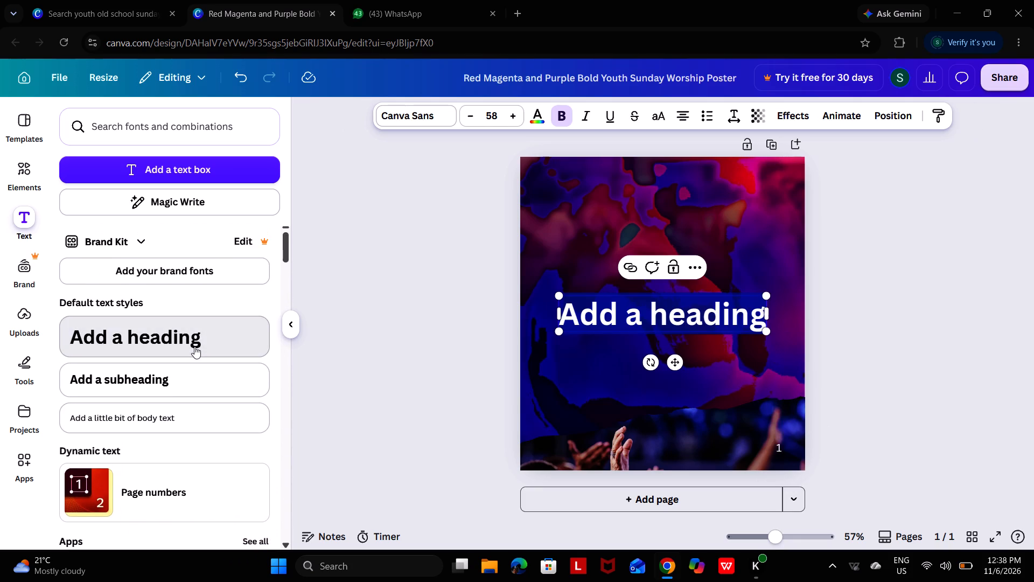
key("BackSpace")
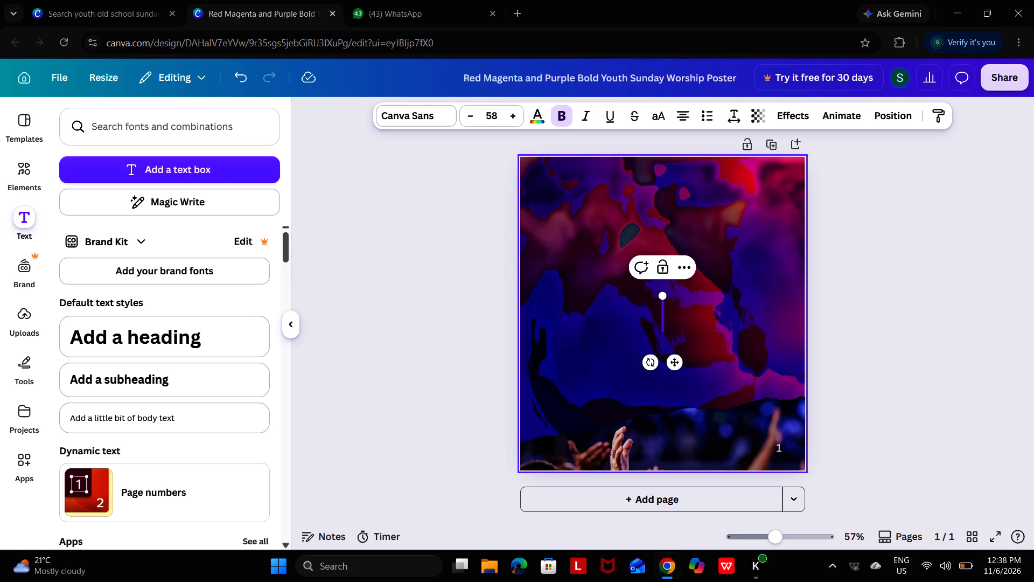
key("x")
key("BackSpace")
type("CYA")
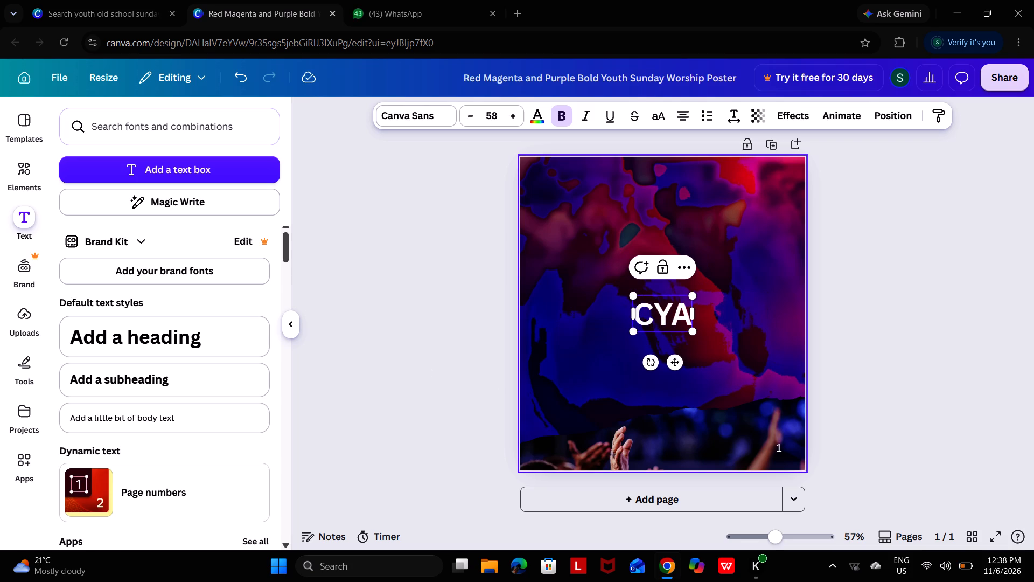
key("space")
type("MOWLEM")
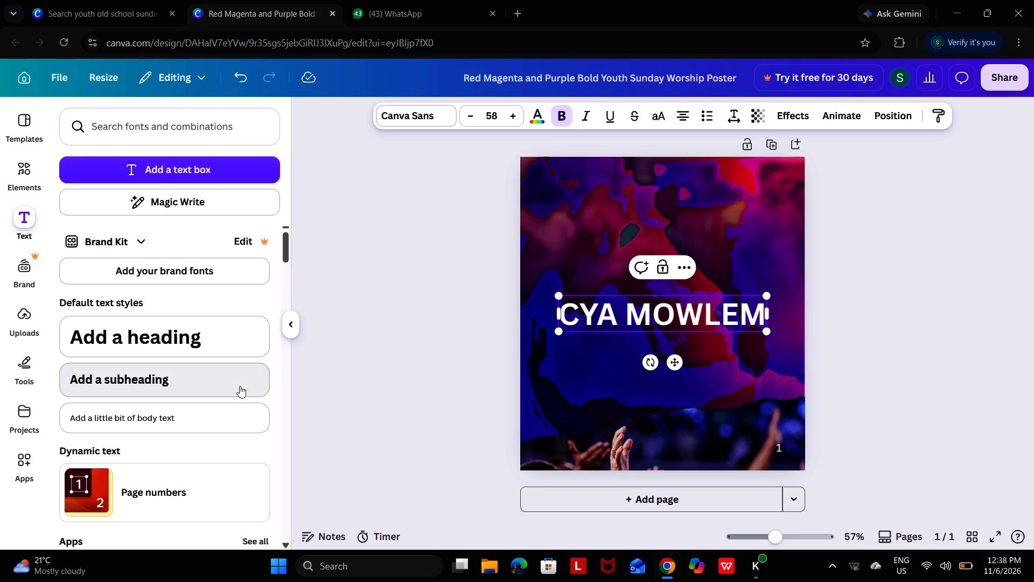
Browse the font combinations again for a style for the new "CYA MOWLEM" heading.
scroll(246, 393, "down", 1)
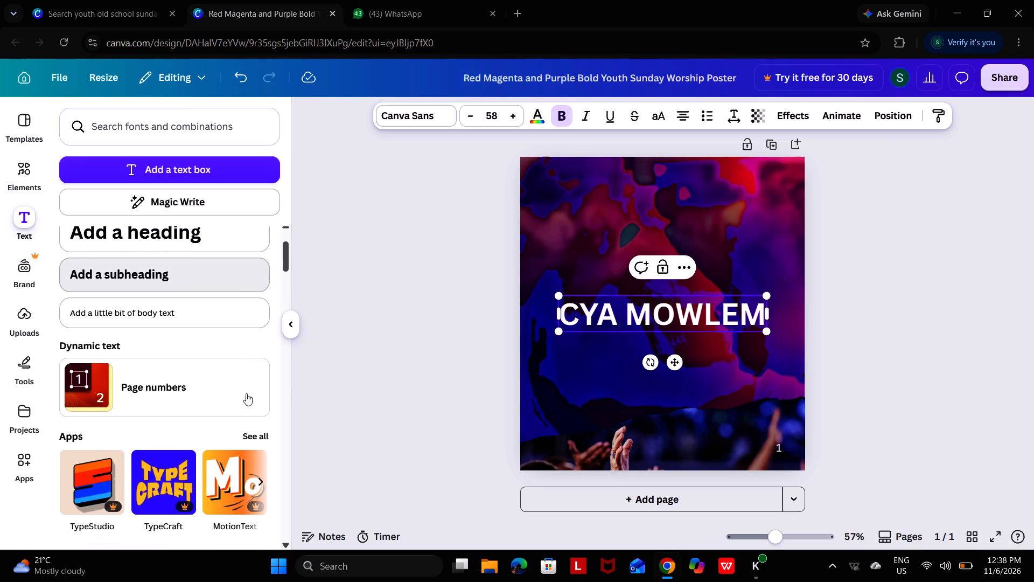
scroll(246, 393, "down", 4)
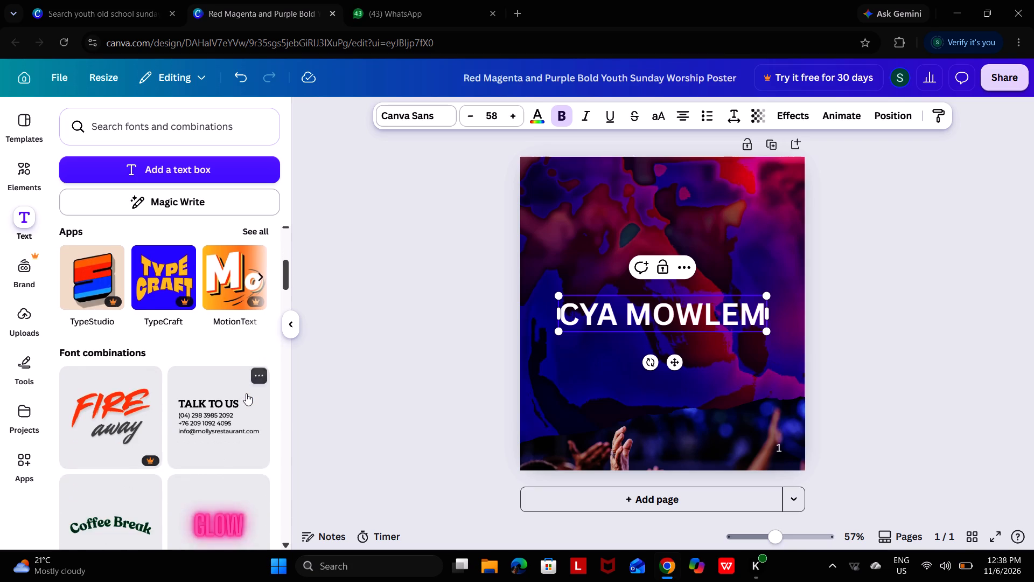
scroll(246, 393, "down", 4)
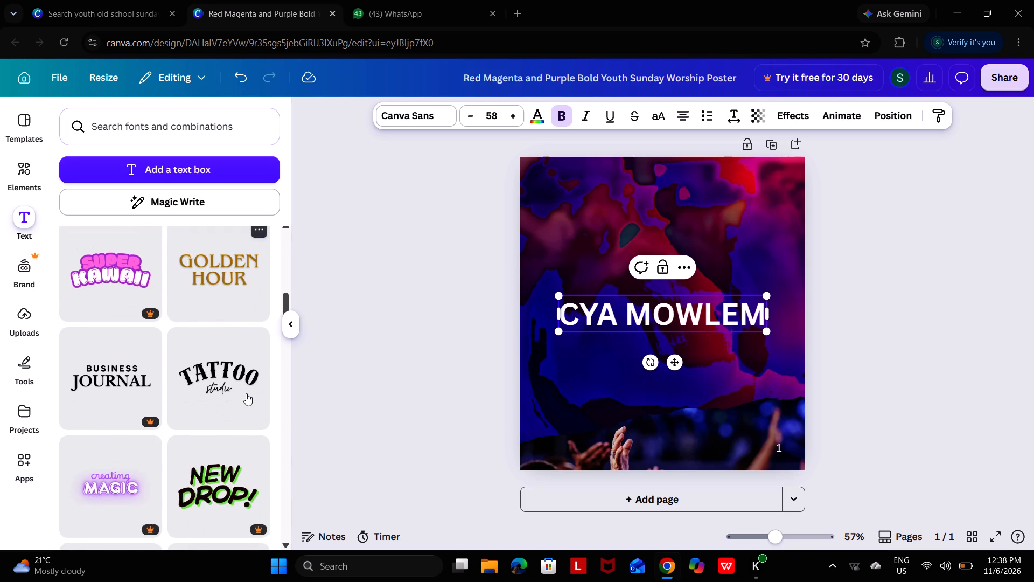
scroll(246, 393, "down", 1)
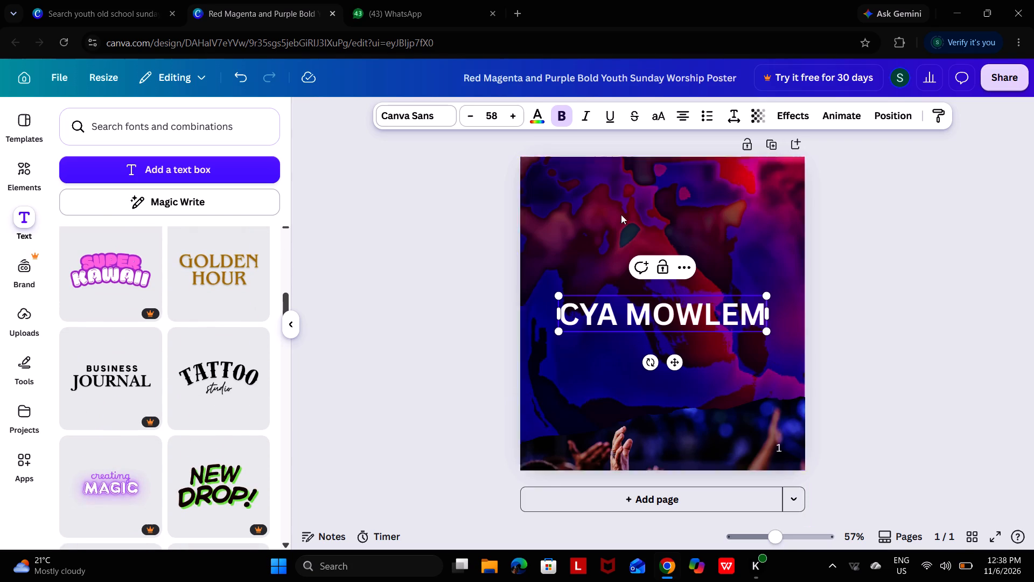
Start a custom solid text color for the "CYA MOWLEM" heading, trying green and red hues.
left_click(540, 115)
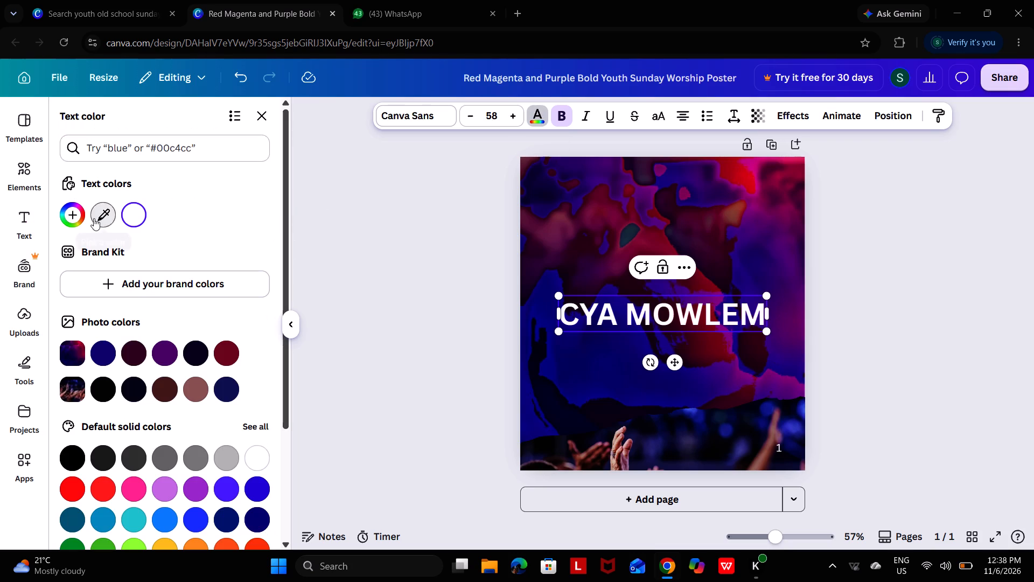
left_click(73, 210)
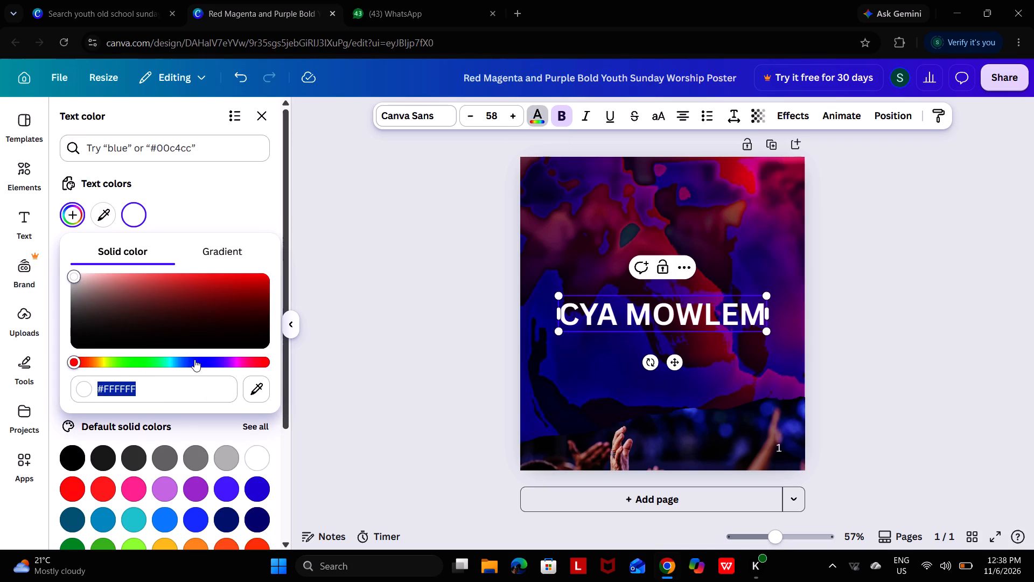
left_click(194, 359)
left_click(120, 361)
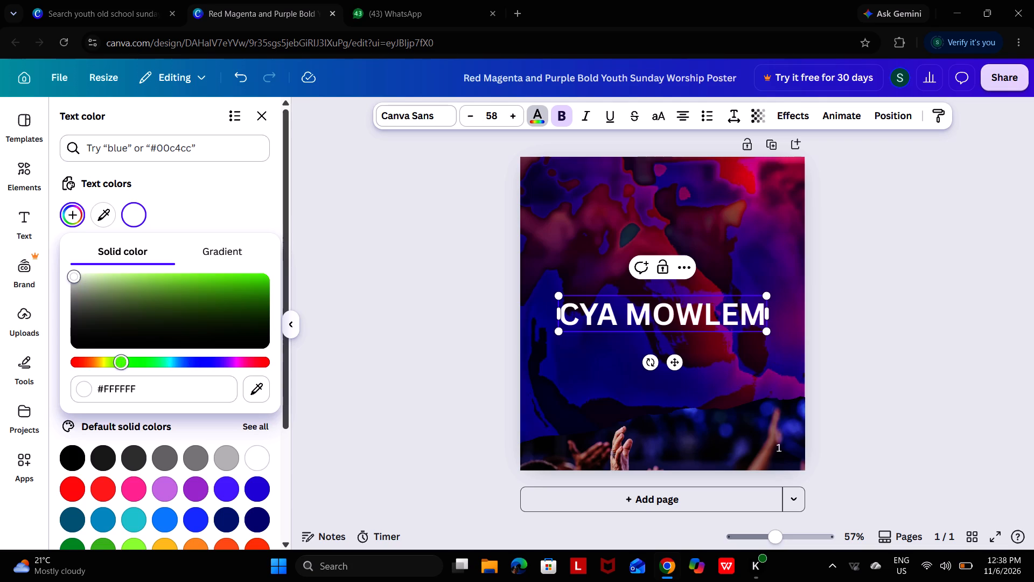
left_click(120, 361)
left_click_drag(120, 361, 50, 357)
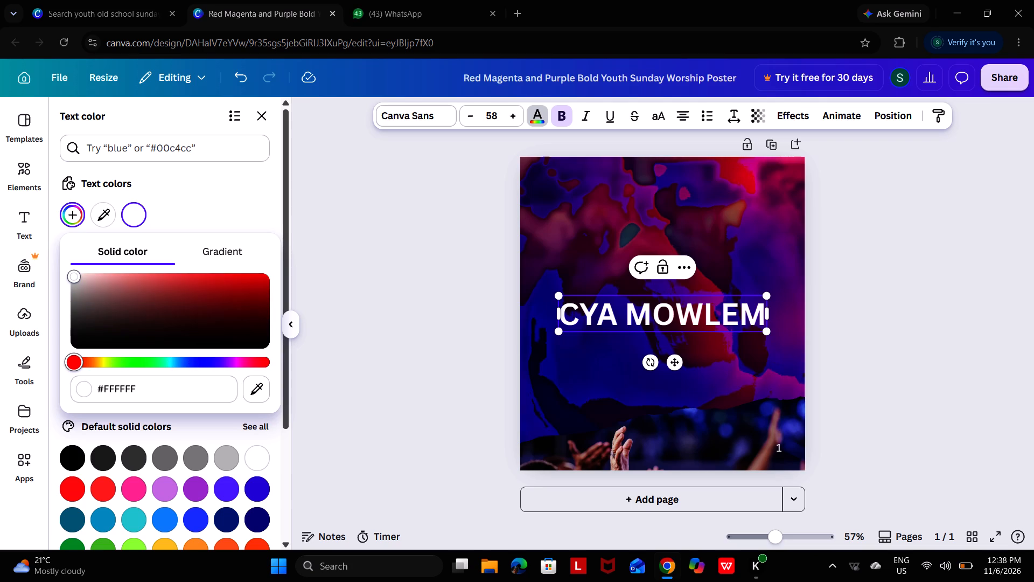
left_click_drag(50, 357, 50, 357)
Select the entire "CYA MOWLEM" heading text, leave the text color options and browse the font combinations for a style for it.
left_click_drag(765, 313, 583, 318)
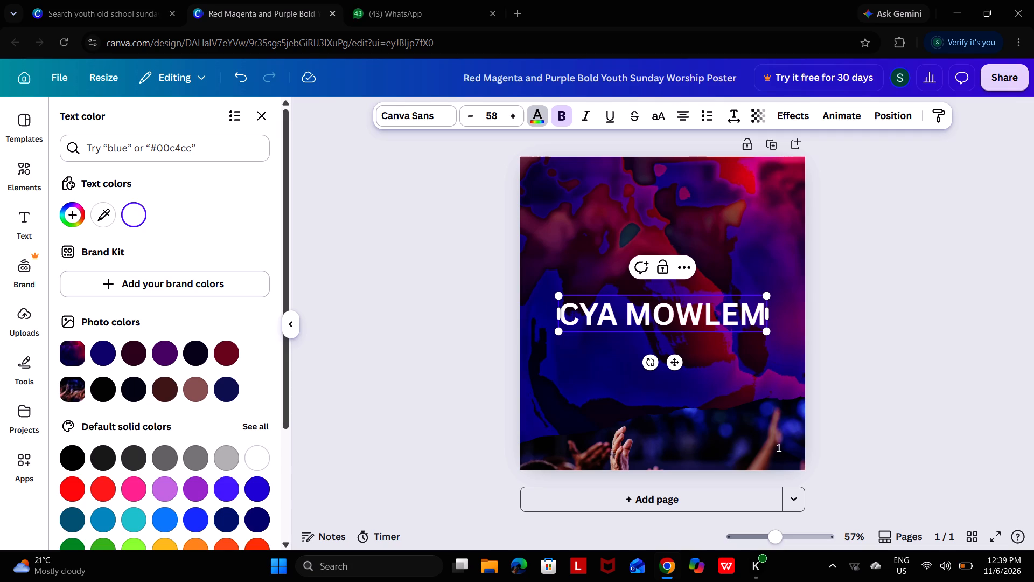
left_click_drag(559, 303, 570, 311)
left_click_drag(570, 311, 829, 326)
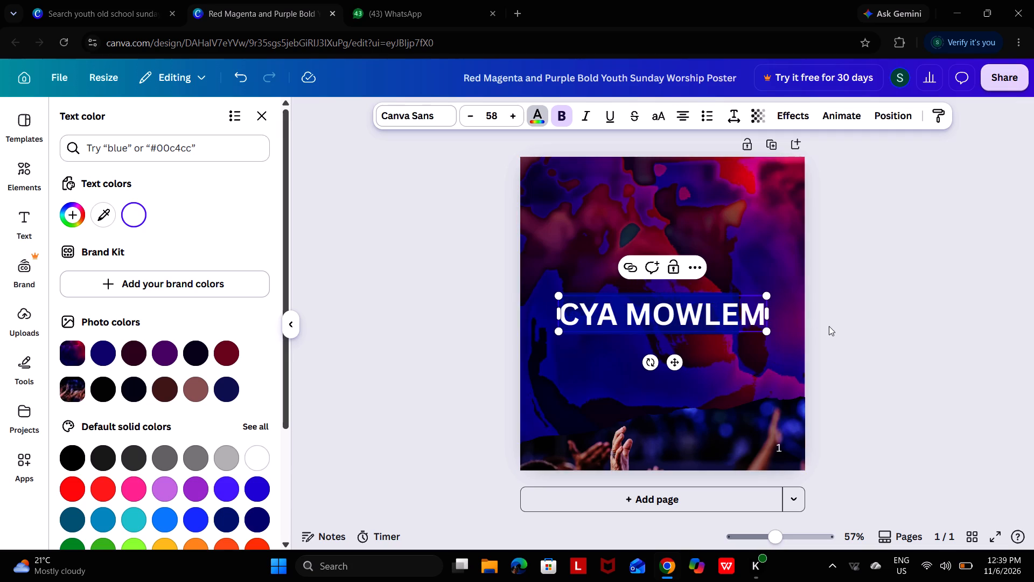
left_click(579, 323)
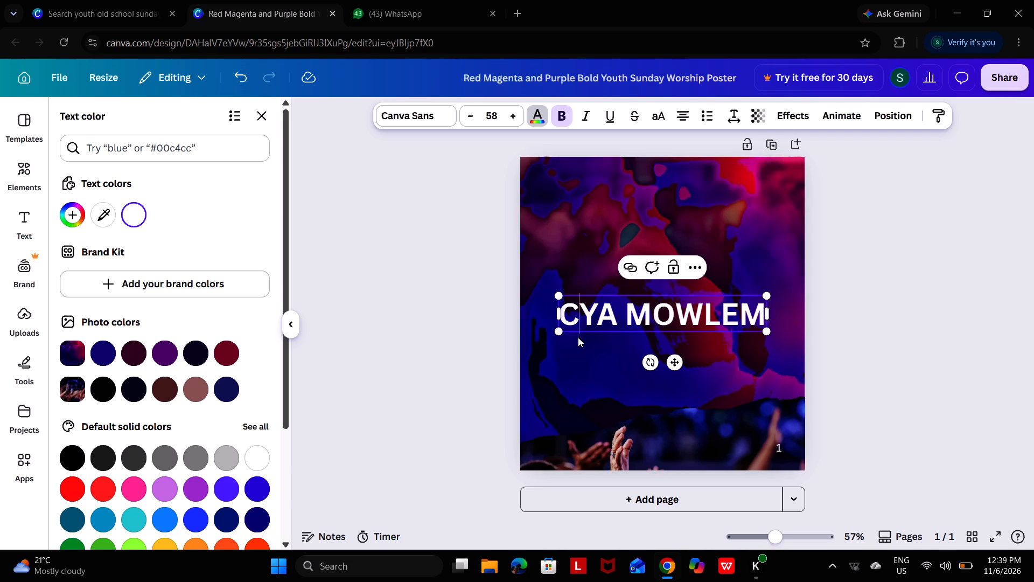
left_click_drag(563, 319, 767, 329)
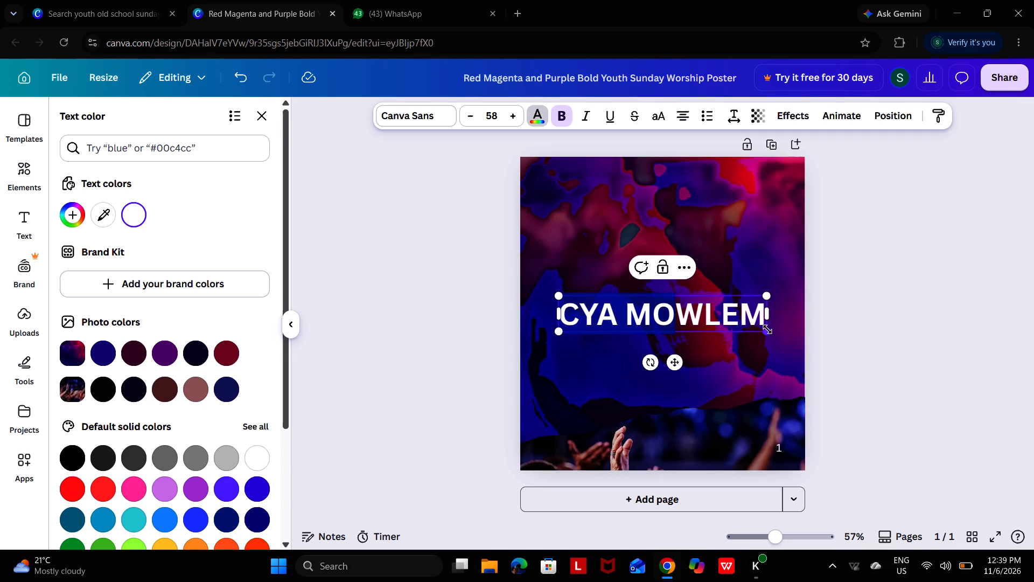
left_click_drag(767, 329, 762, 323)
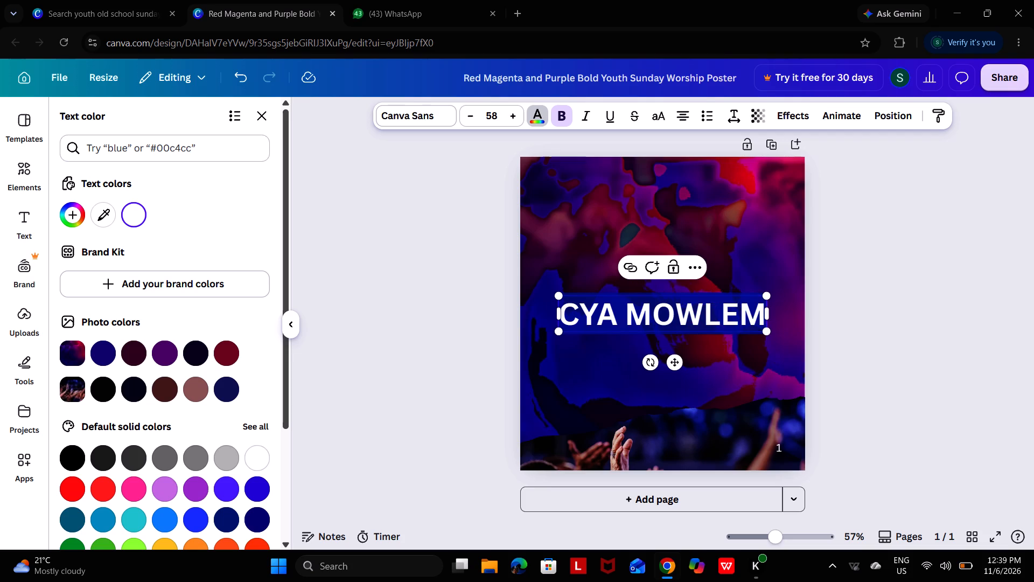
left_click(541, 115)
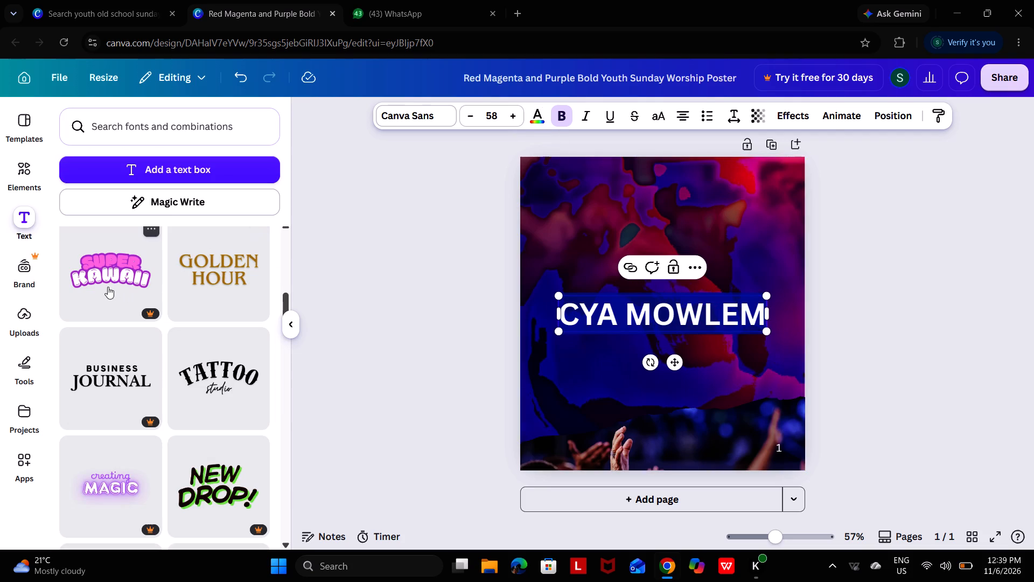
scroll(188, 421, "down", 2)
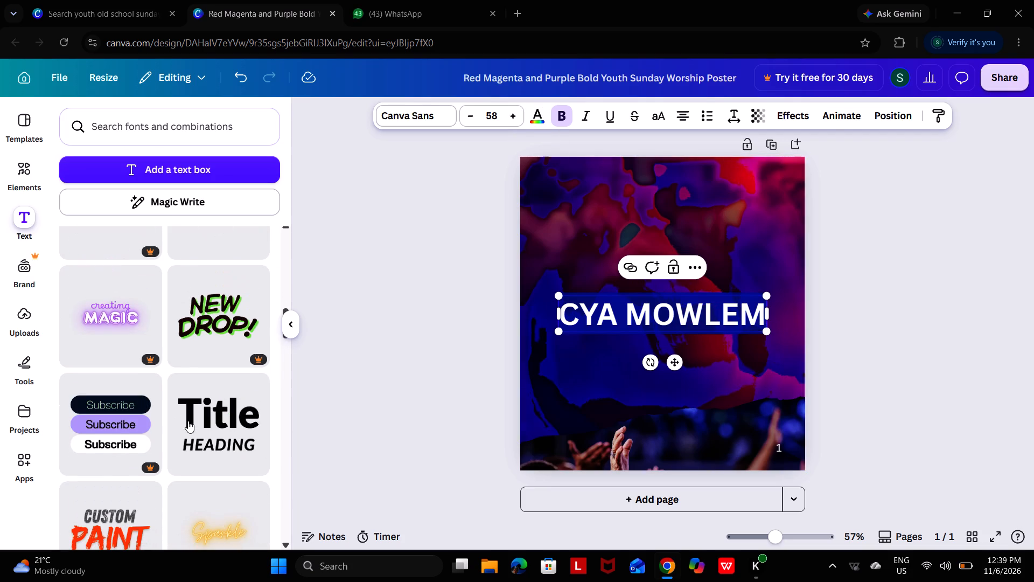
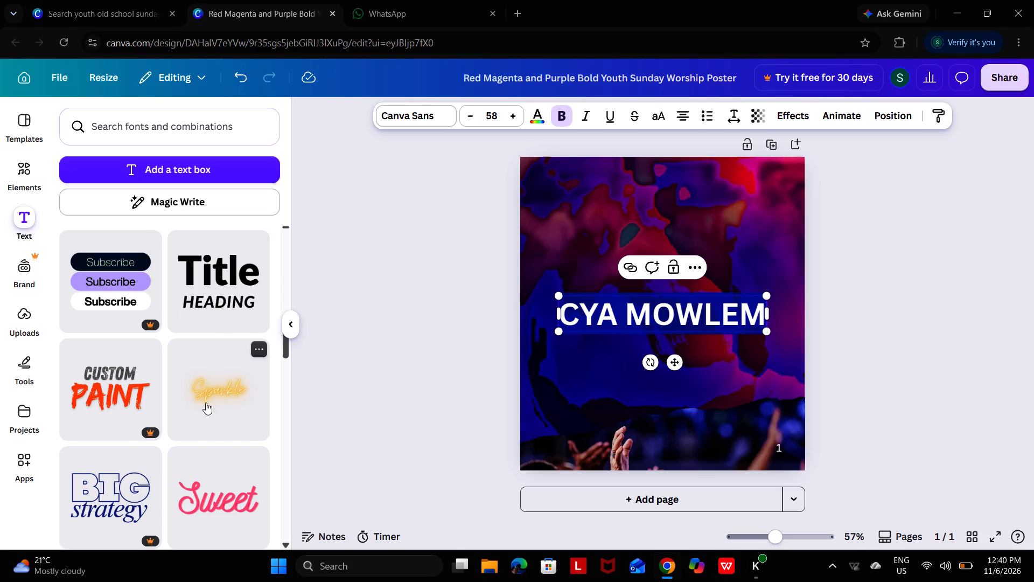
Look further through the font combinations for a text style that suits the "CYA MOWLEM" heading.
scroll(220, 387, "down", 3)
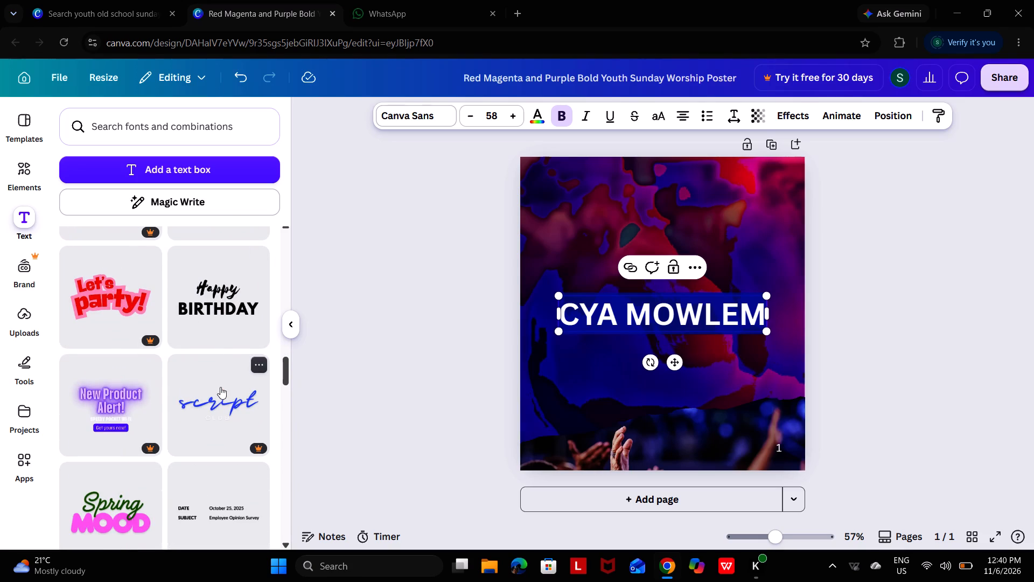
Add the "Happy BIRTHDAY" font combination to the poster and move it above the "CYA MOWLEM" heading.
left_click(217, 342)
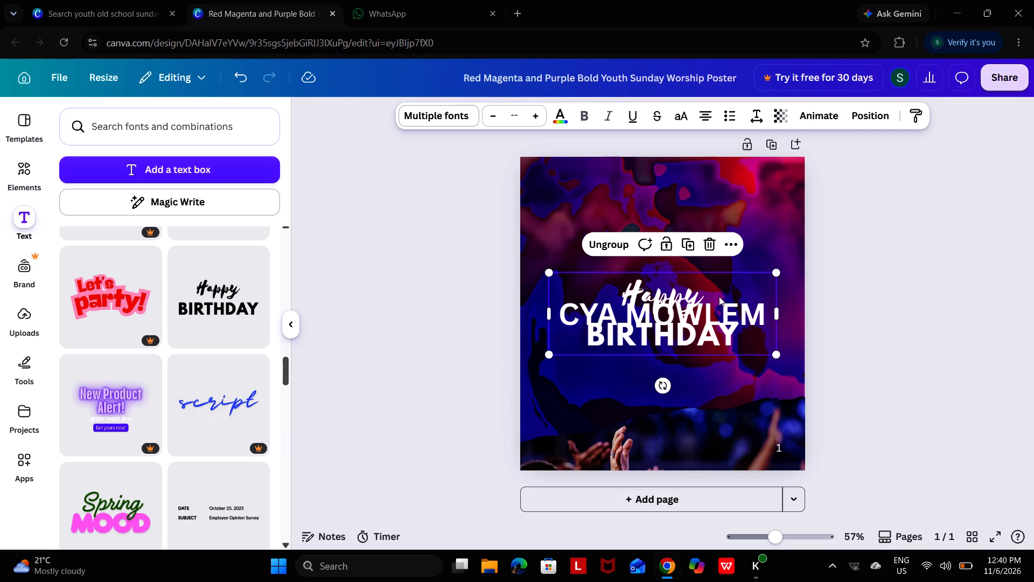
left_click_drag(719, 296, 696, 216)
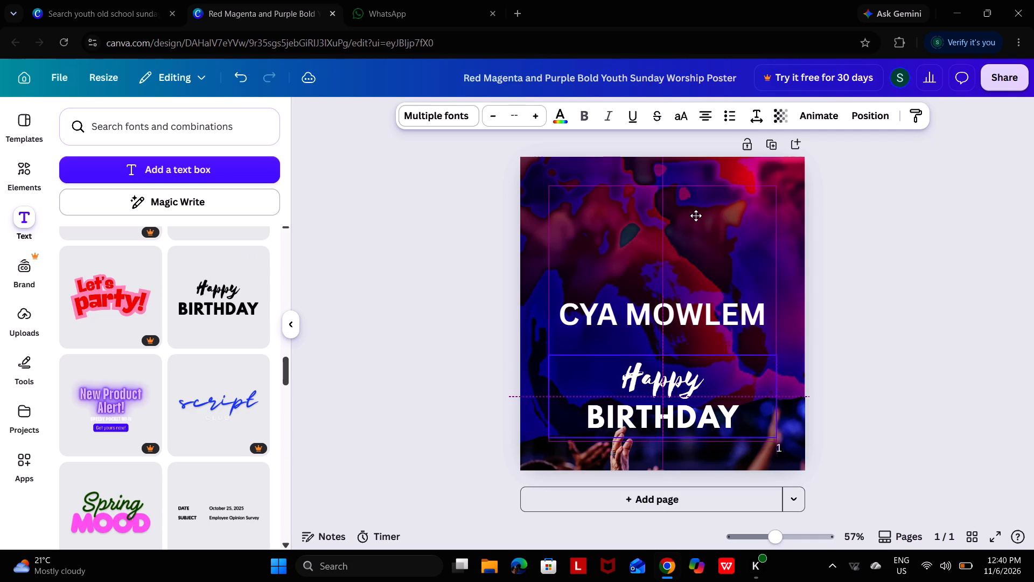
left_click_drag(696, 216, 699, 214)
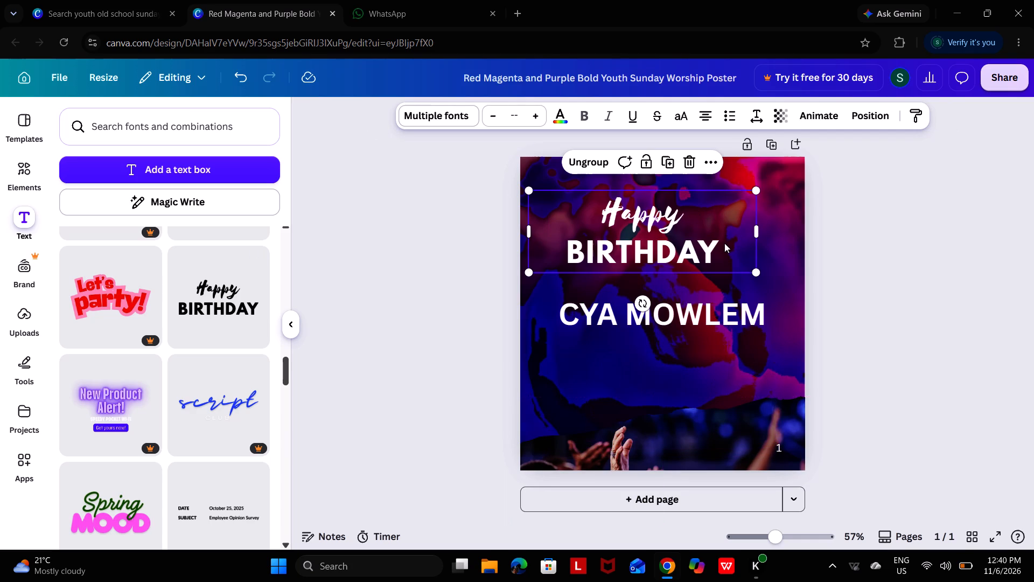
Delete the plain "CYA MOWLEM" heading from the middle of the poster.
left_click(725, 243)
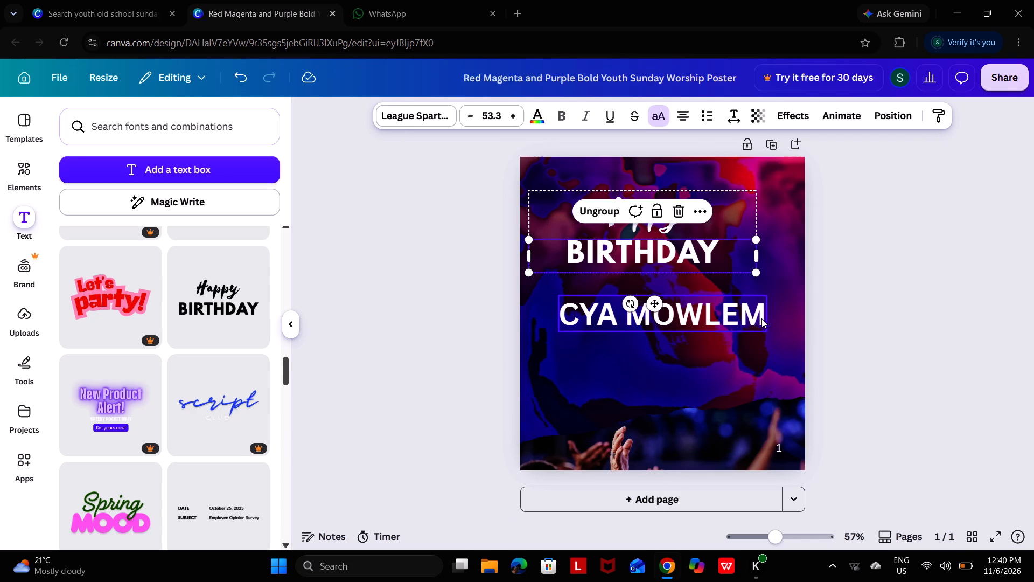
left_click(761, 318)
key("BackSpace")
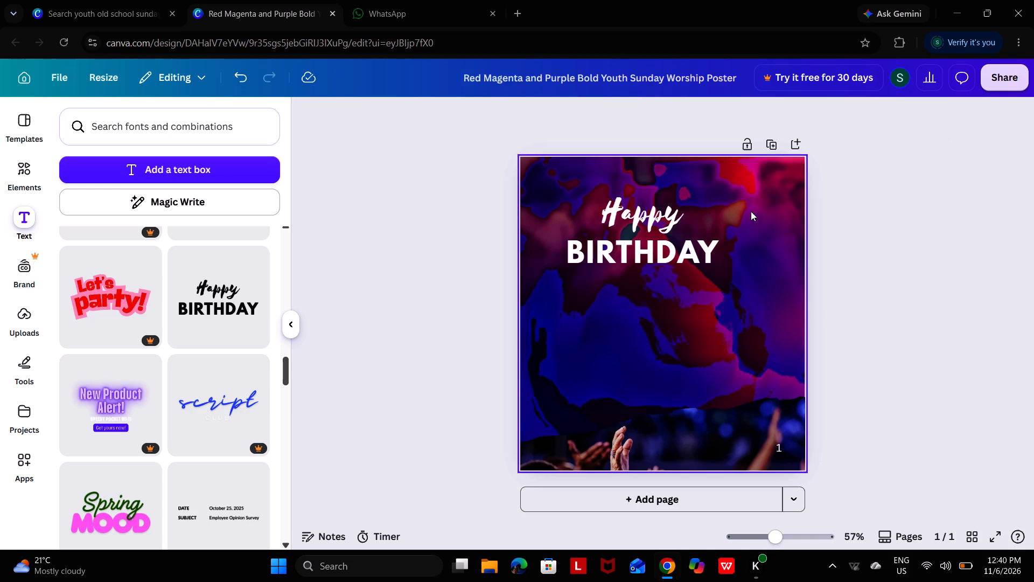
Replace the script word "Happy" in the font combination with "CYA".
left_click(684, 198)
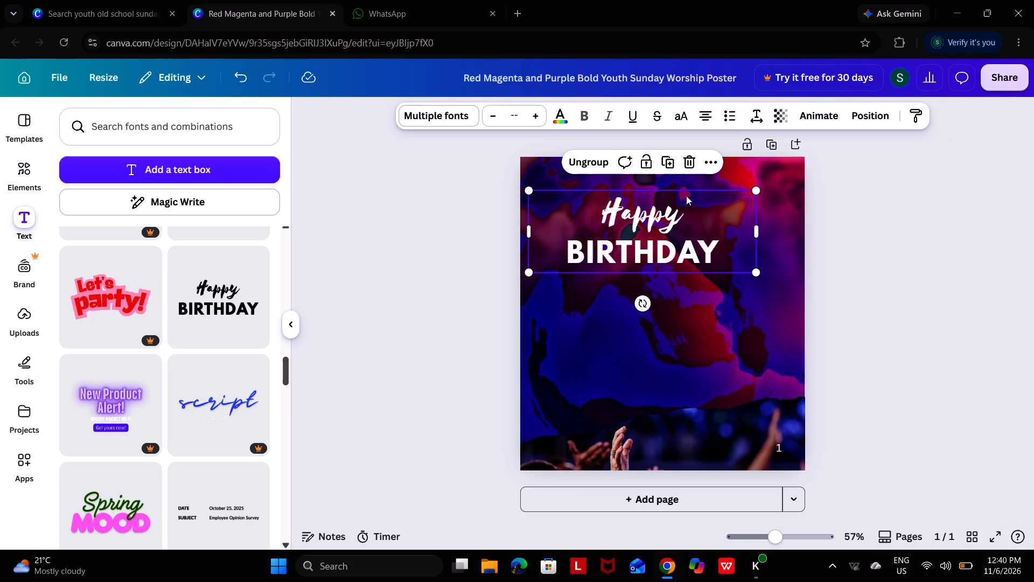
left_click_drag(691, 190, 708, 164)
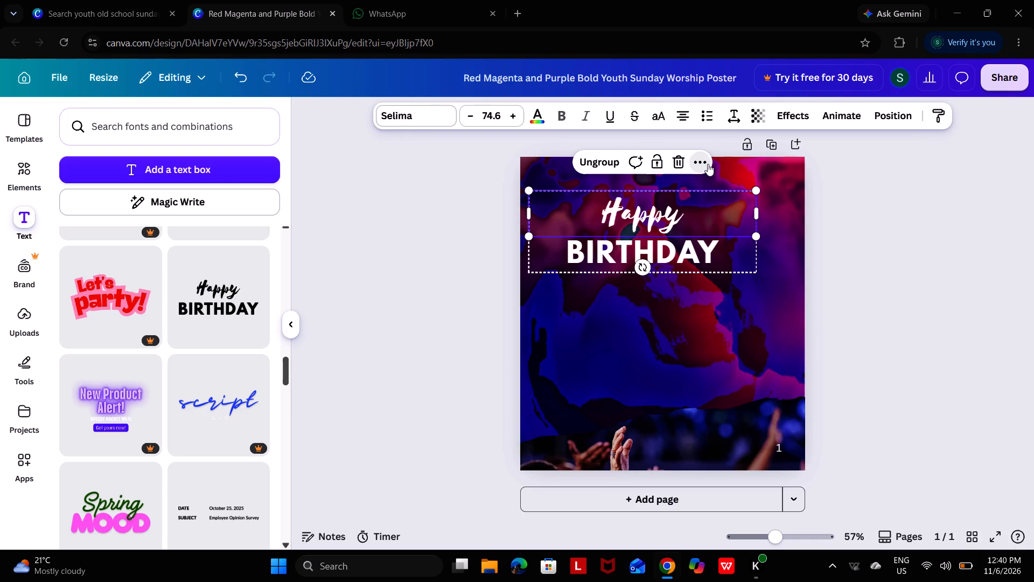
left_click_drag(708, 164, 714, 162)
left_click(683, 211)
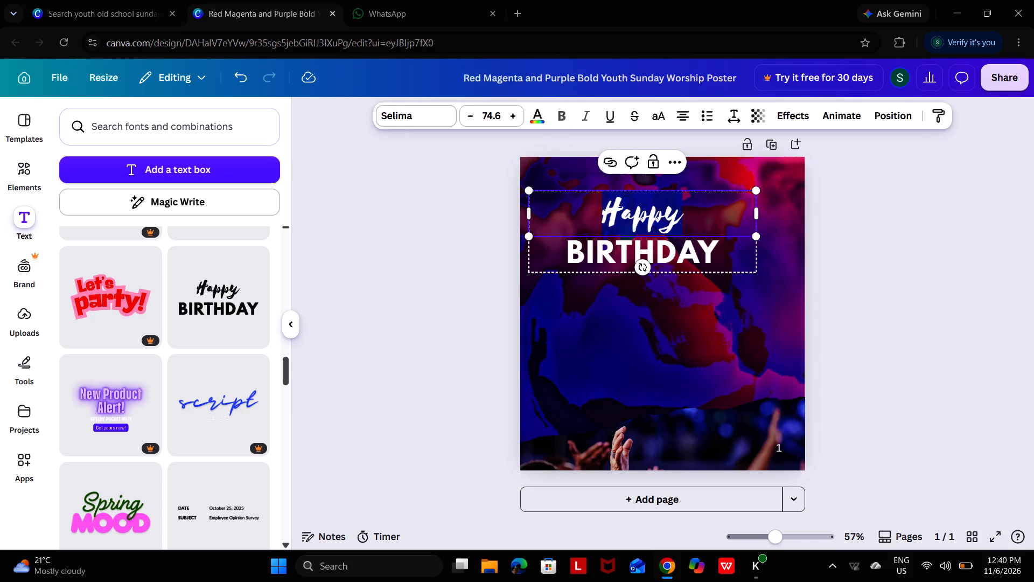
key("BackSpace")
type("CYA")
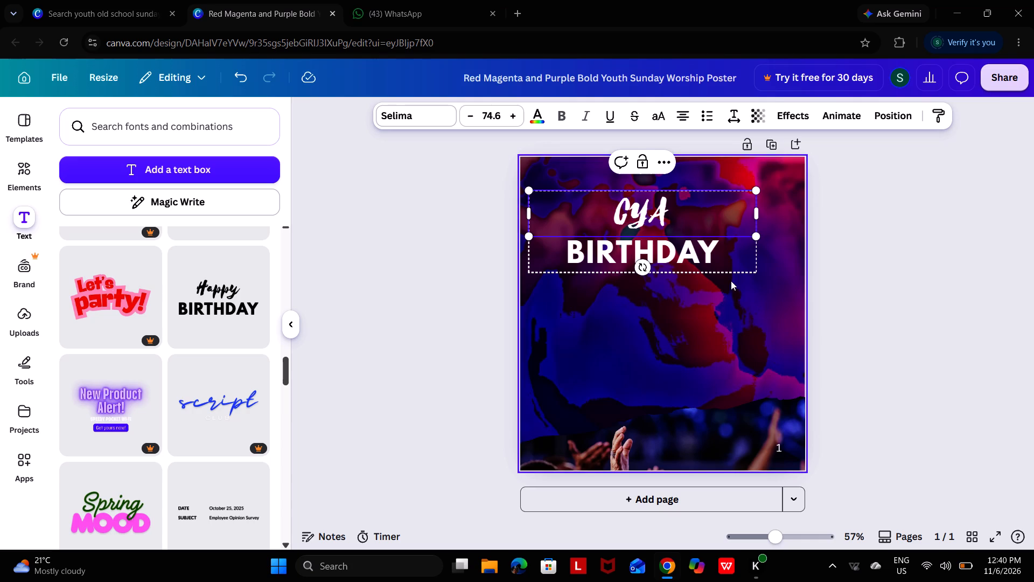
Replace the word "BIRTHDAY" in the font combination with "MOWLEM".
left_click(717, 251)
left_click(717, 251)
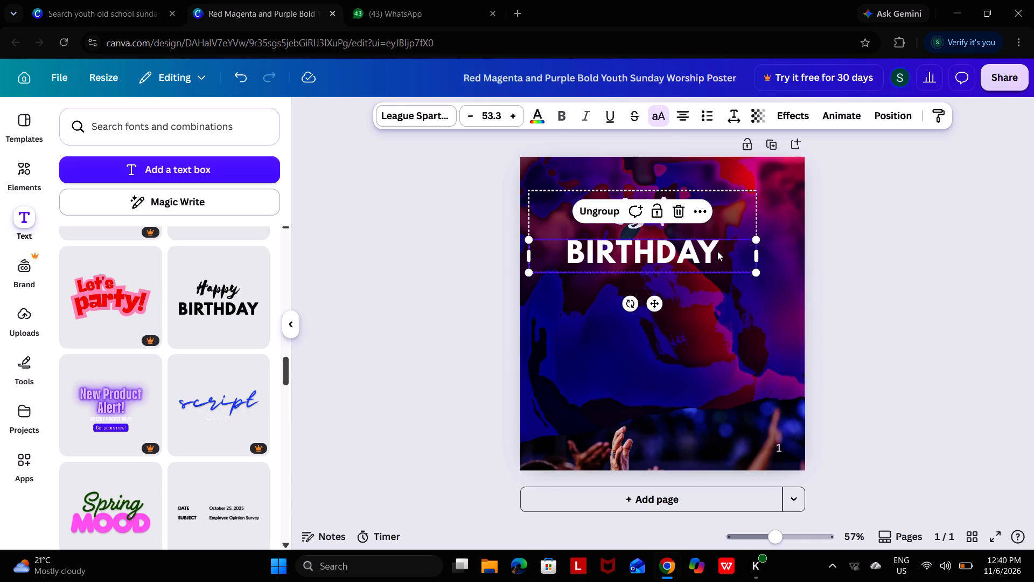
key("BackSpace")
type("MOWKEN")
key("BackSpace")
key("BackSpace")
key("BackSpace")
key("BackSpace")
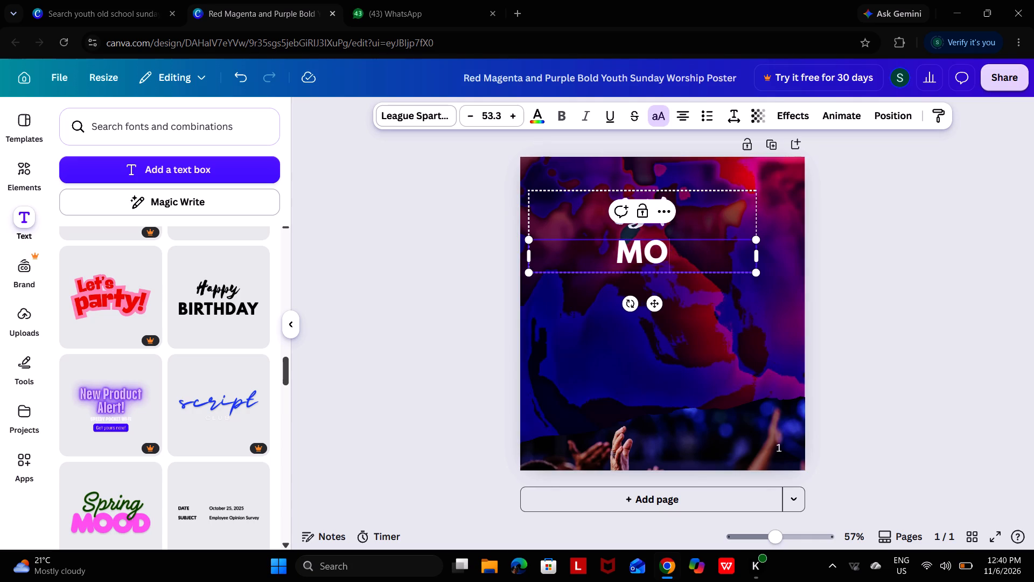
type("LEM")
key("BackSpace")
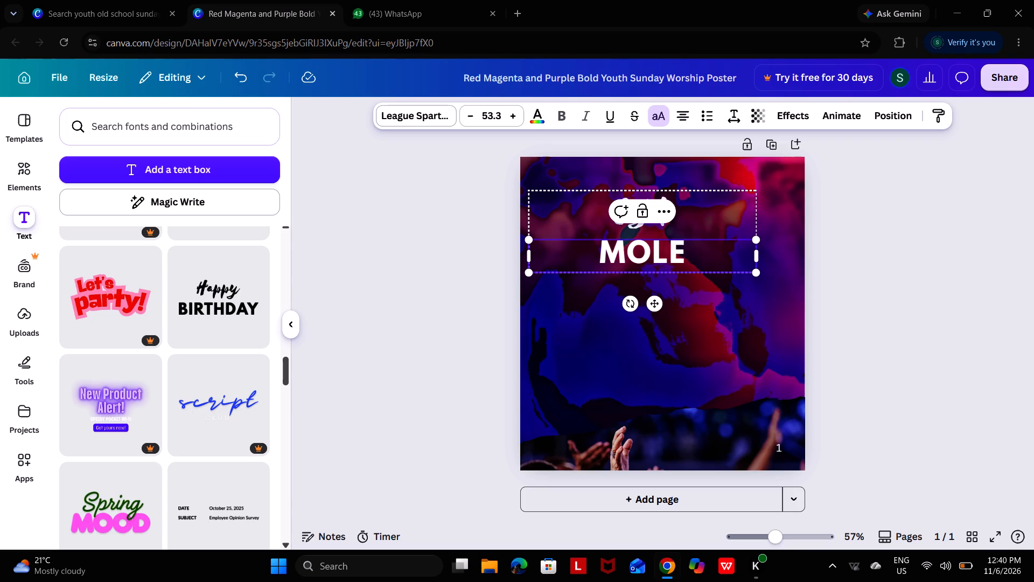
key("BackSpace")
key("BackSpace")
key("w")
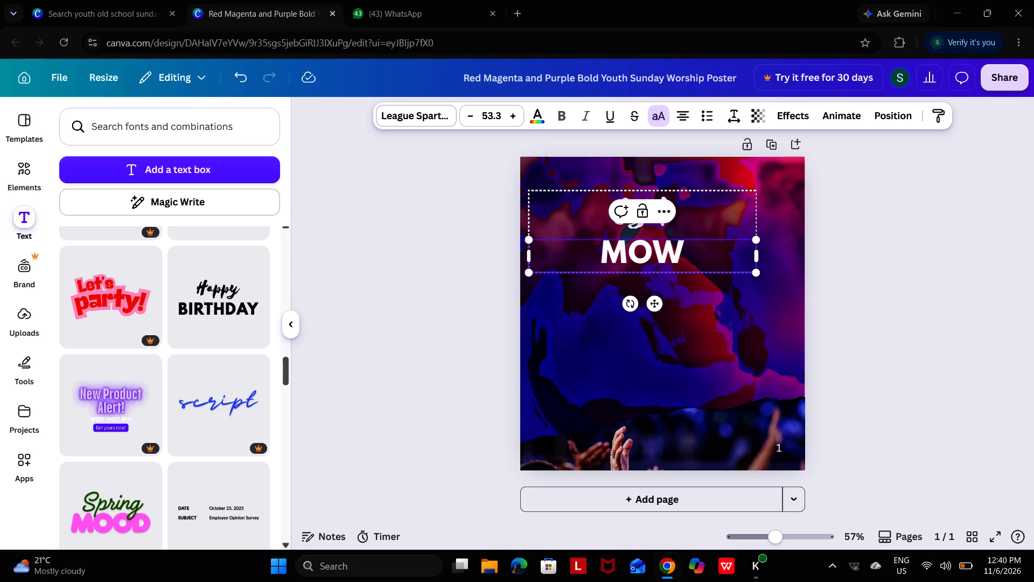
type("LEM")
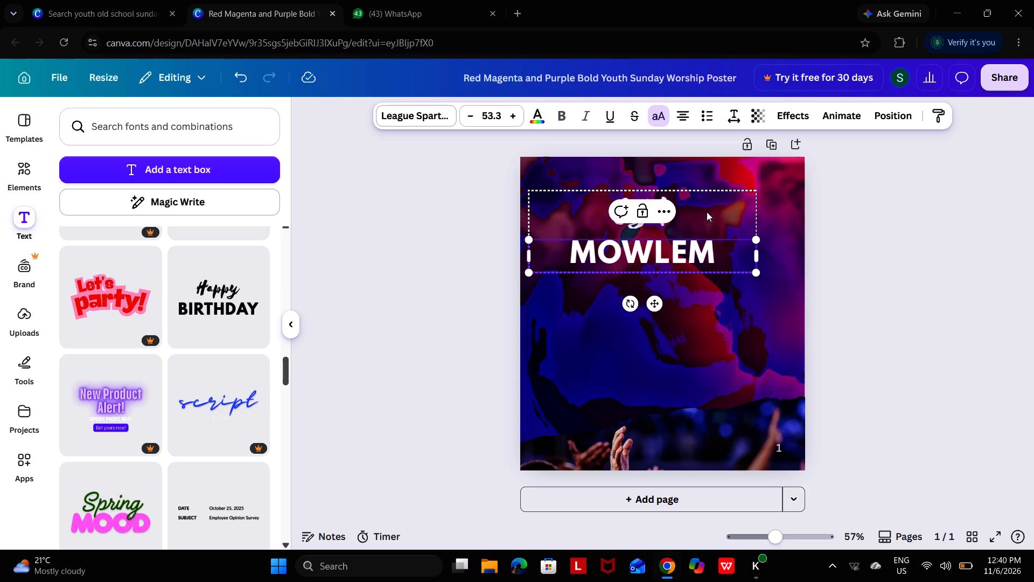
Shift the "CYA" text slightly upward within the group to widen its gap above "MOWLEM".
left_click_drag(751, 211, 739, 203)
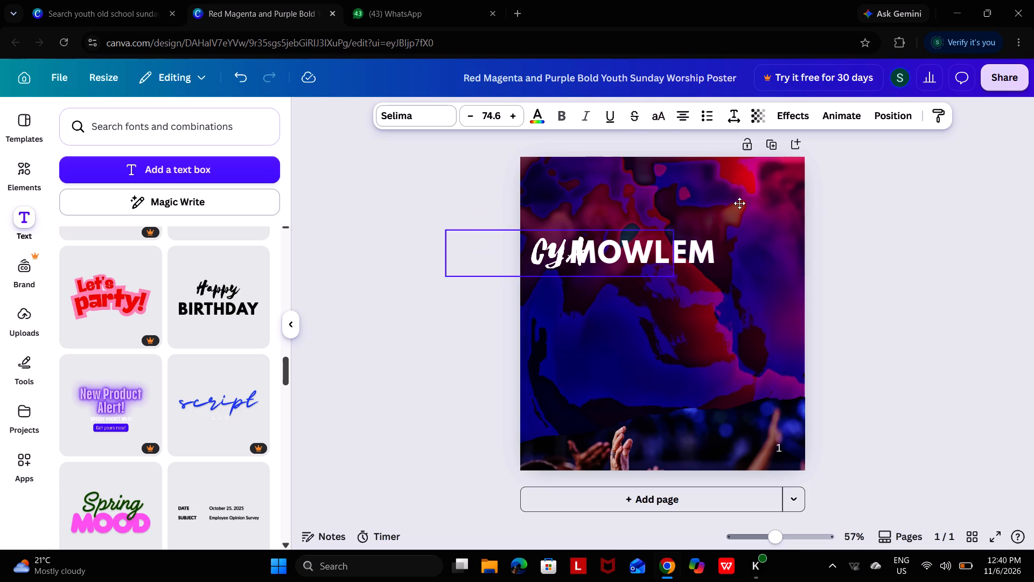
left_click_drag(739, 203, 752, 204)
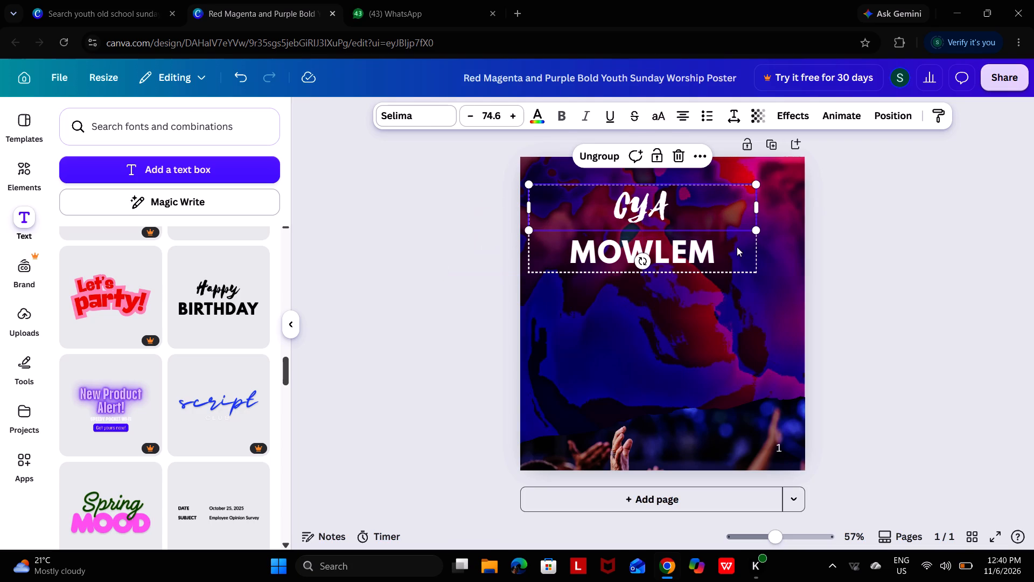
left_click(879, 311)
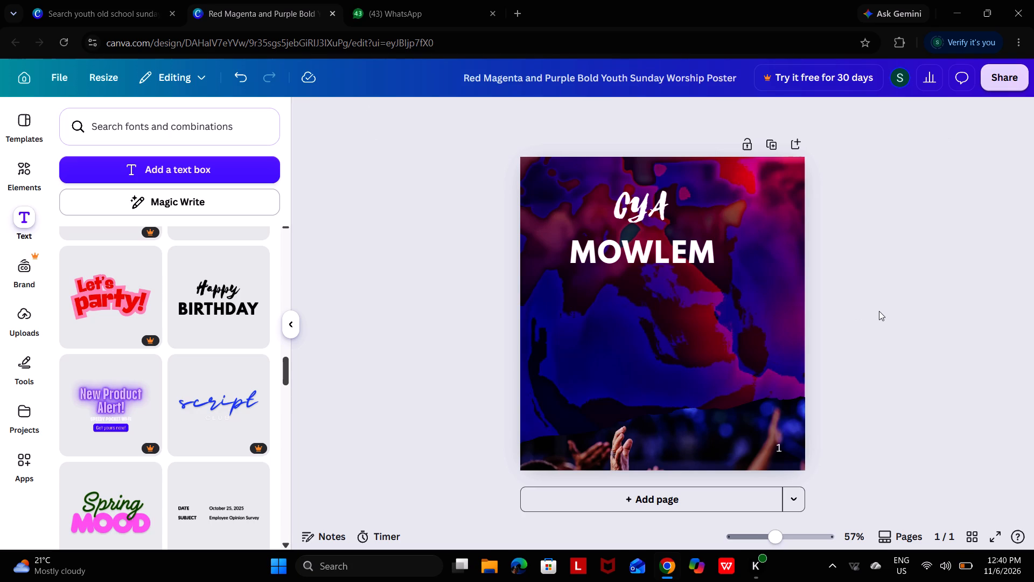
Move the grouped "CYA MOWLEM" heading up to the poster's top edge and scale it down moderately.
left_click(670, 194)
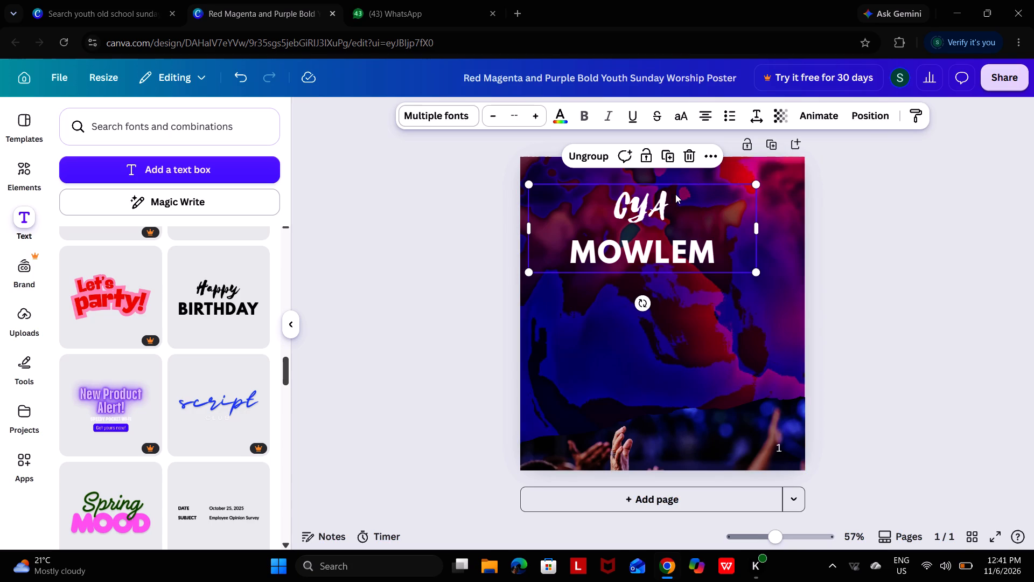
left_click_drag(674, 194, 686, 165)
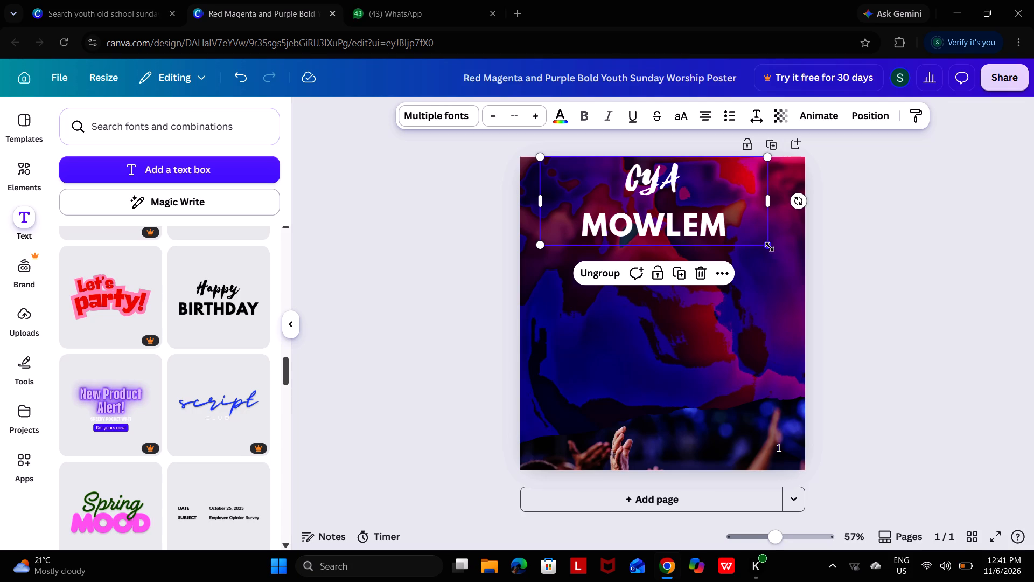
left_click_drag(770, 247, 777, 185)
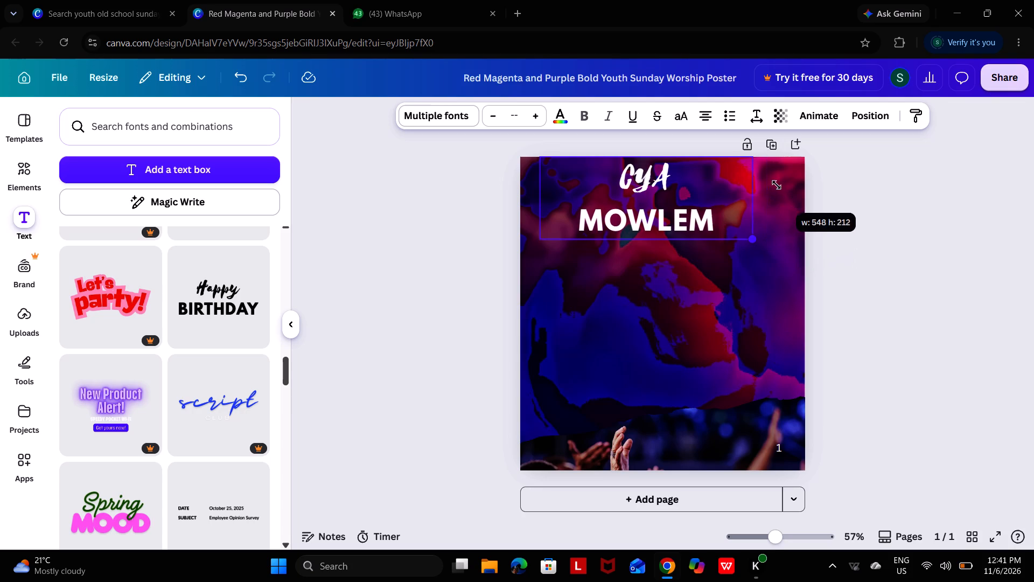
left_click_drag(777, 185, 775, 201)
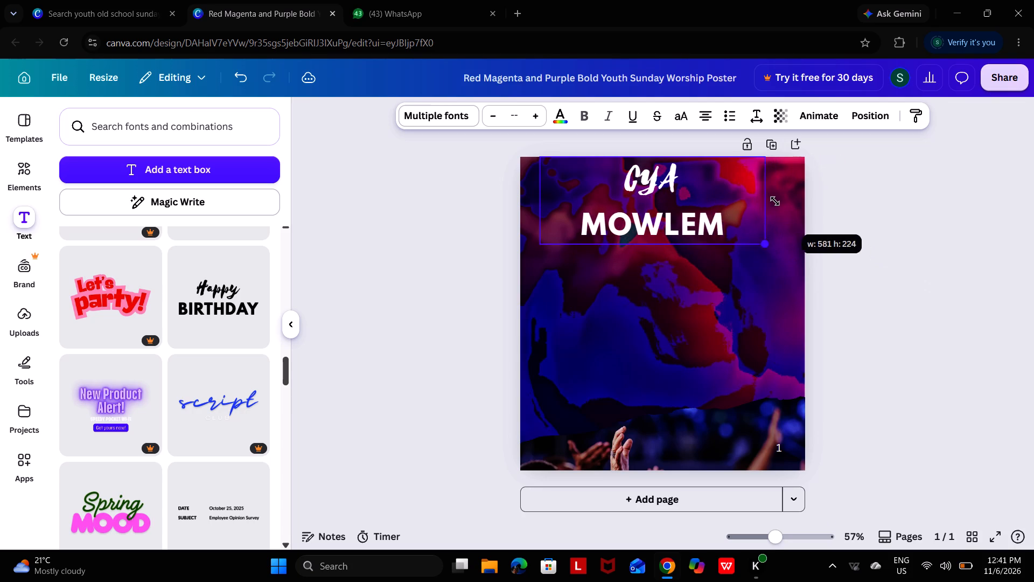
left_click_drag(775, 201, 734, 135)
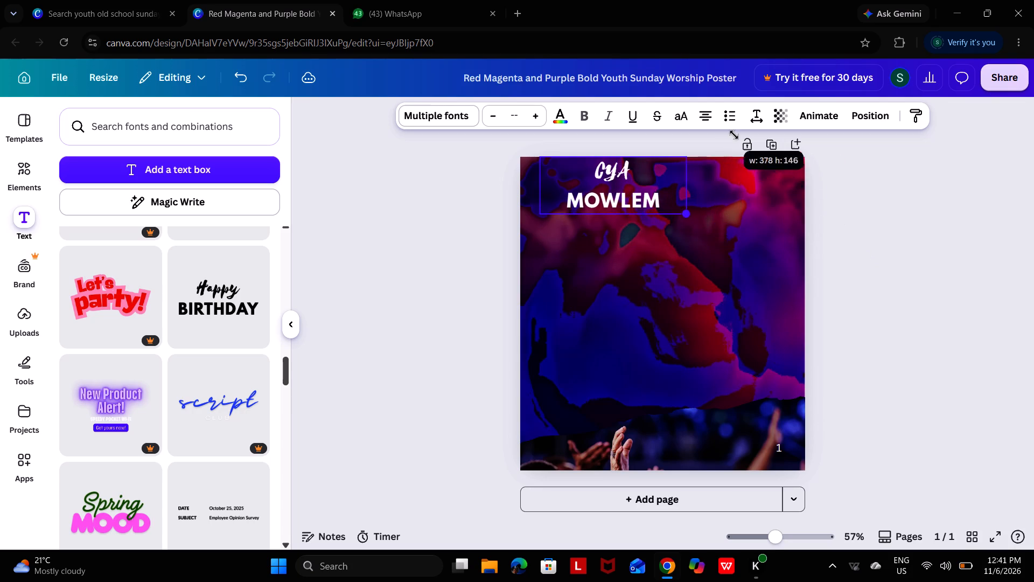
left_click_drag(734, 135, 755, 147)
left_click_drag(662, 176, 671, 174)
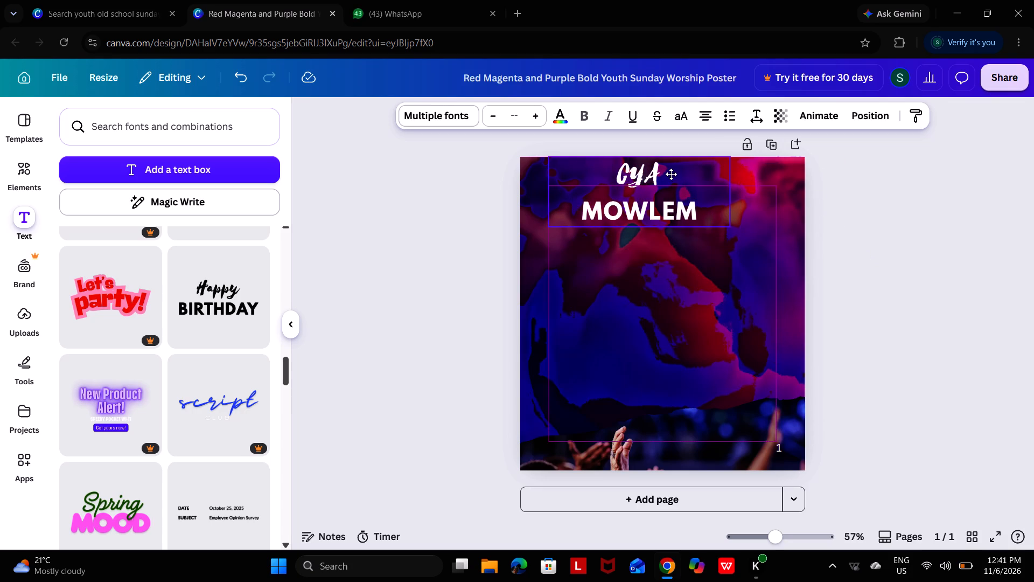
left_click_drag(671, 174, 671, 174)
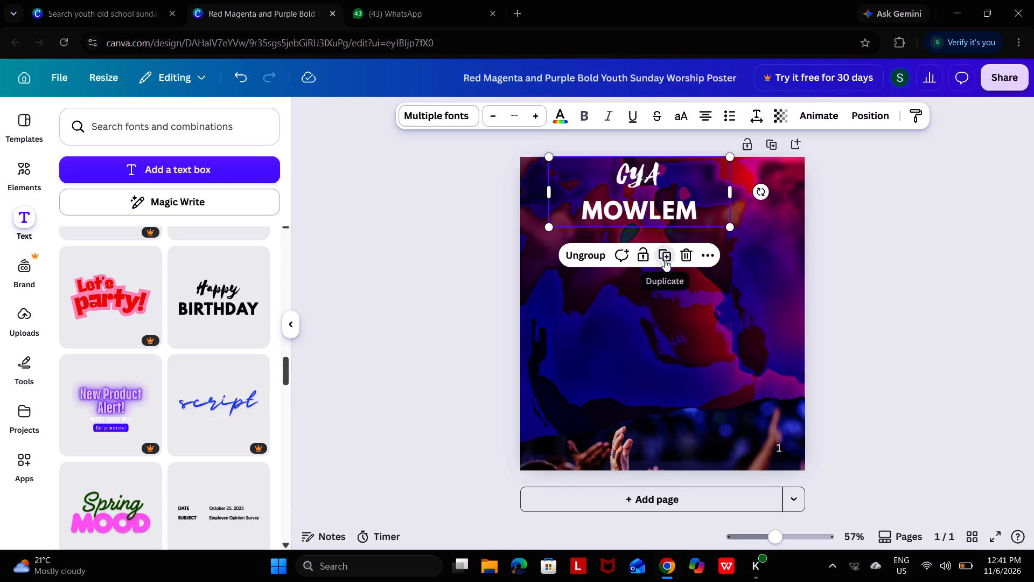
left_click(707, 256)
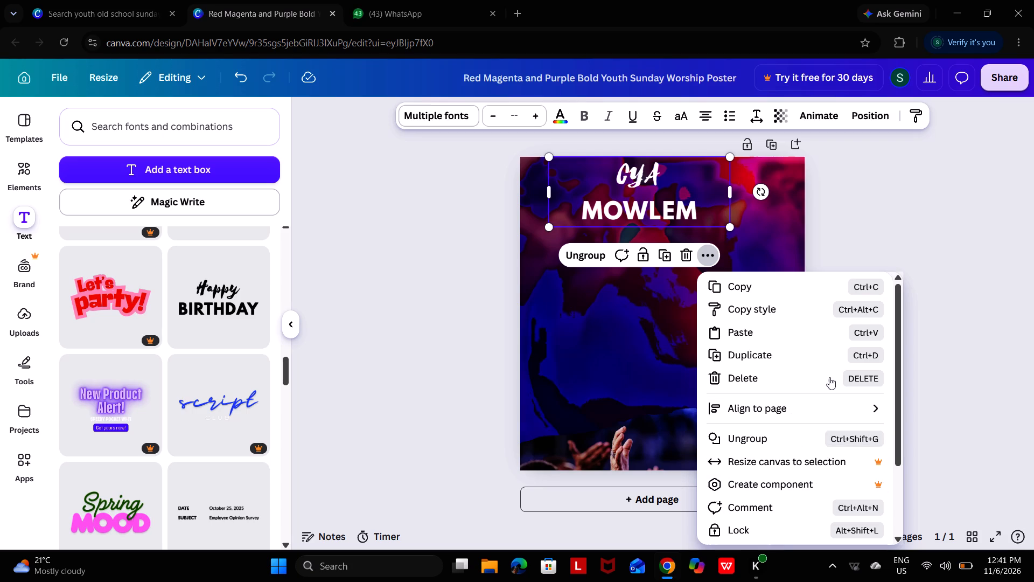
left_click(869, 242)
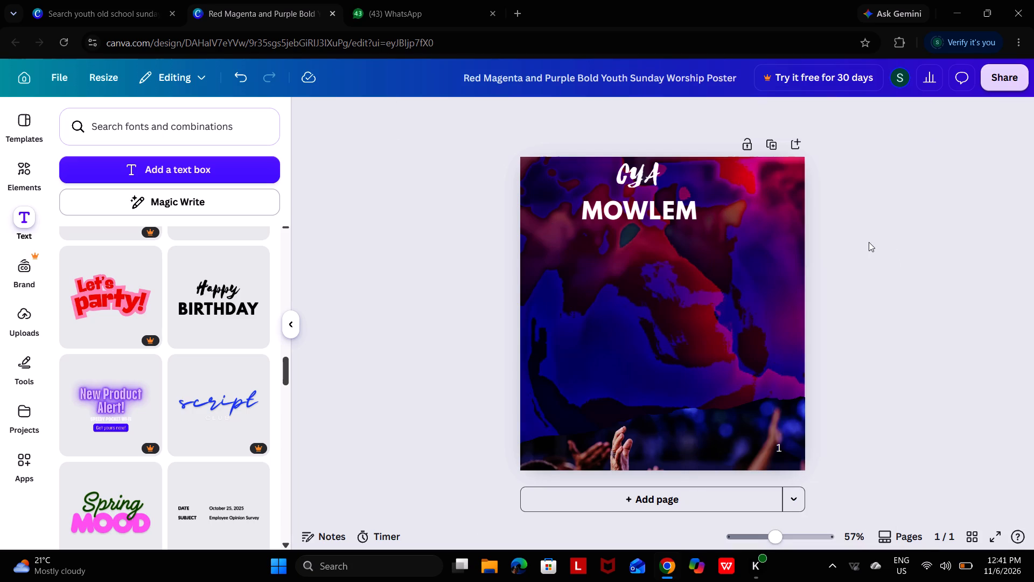
Shrink the "CYA MOWLEM" group further and centre it horizontally against the poster's top edge.
left_click(676, 225)
left_click_drag(651, 189, 677, 201)
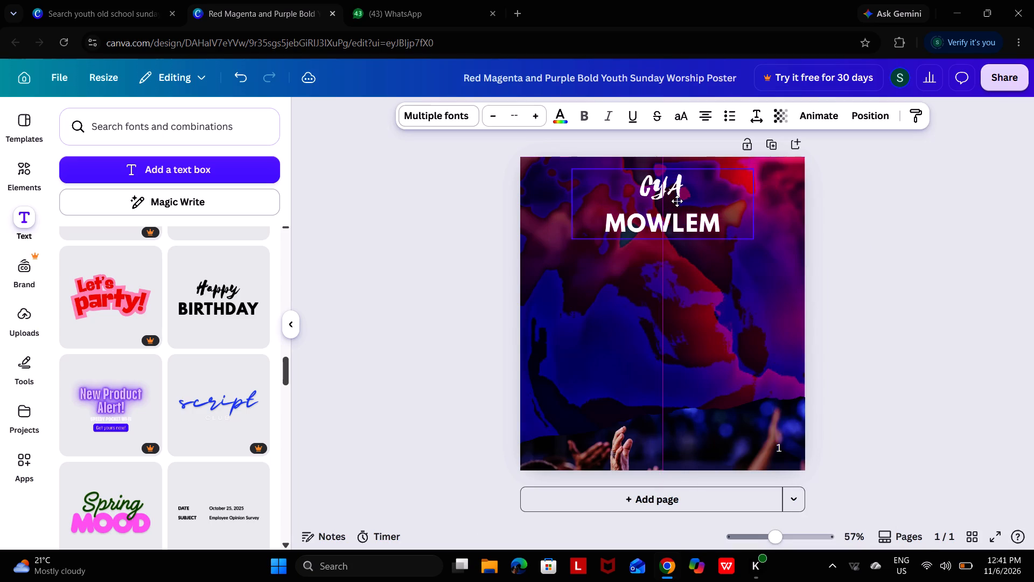
left_click_drag(677, 201, 672, 190)
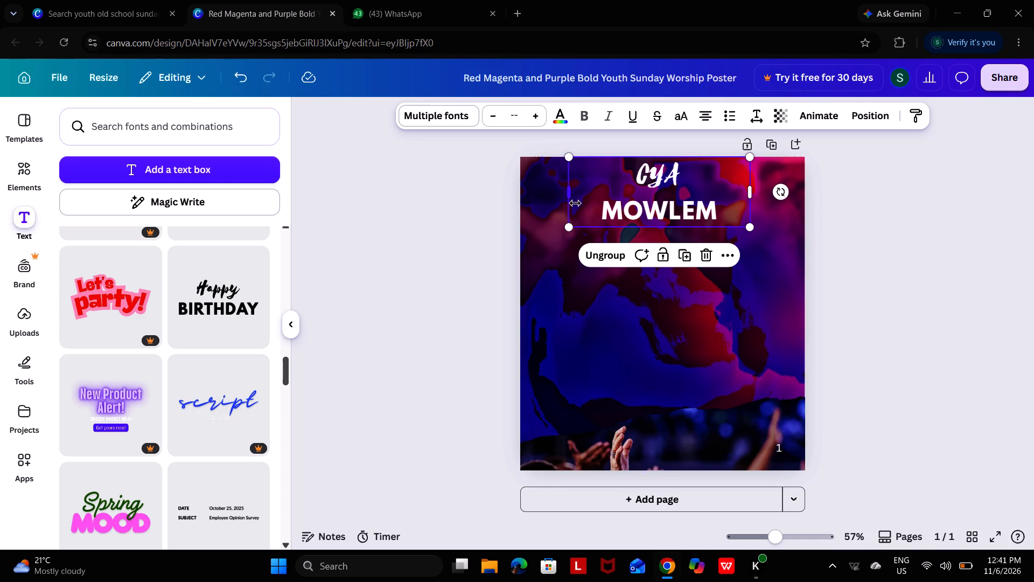
left_click_drag(569, 229, 575, 219)
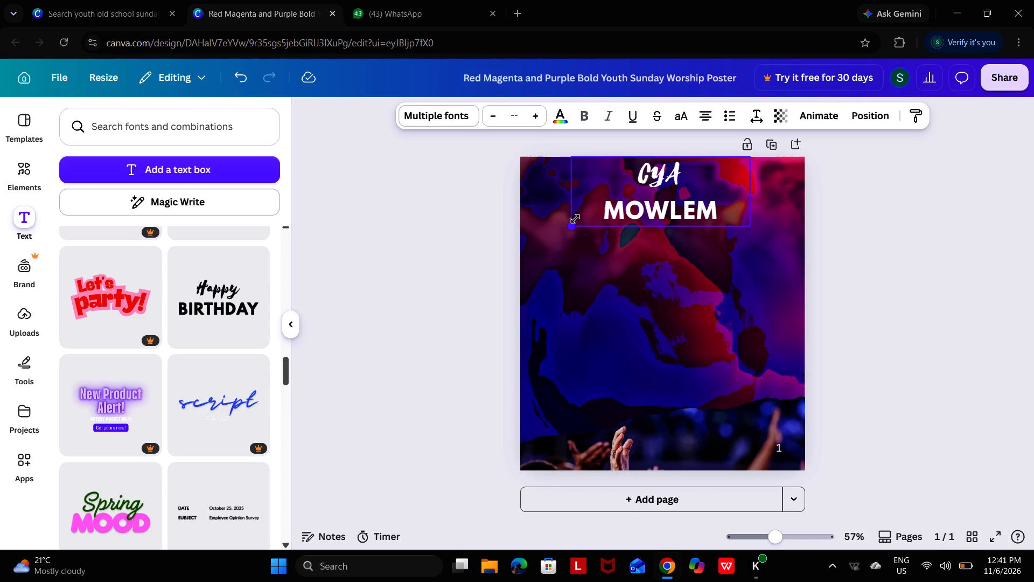
left_click_drag(575, 219, 598, 125)
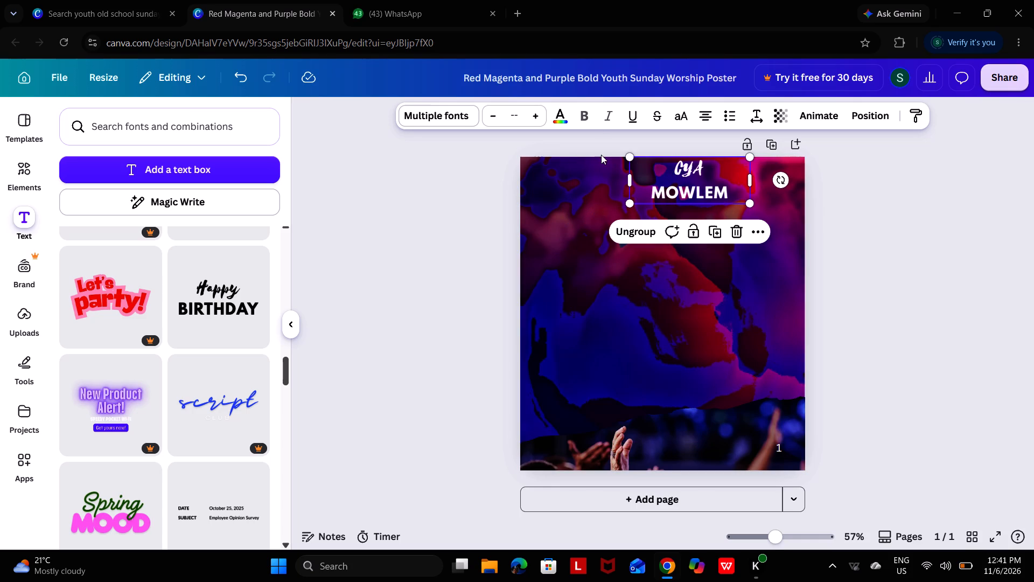
left_click_drag(678, 176, 645, 176)
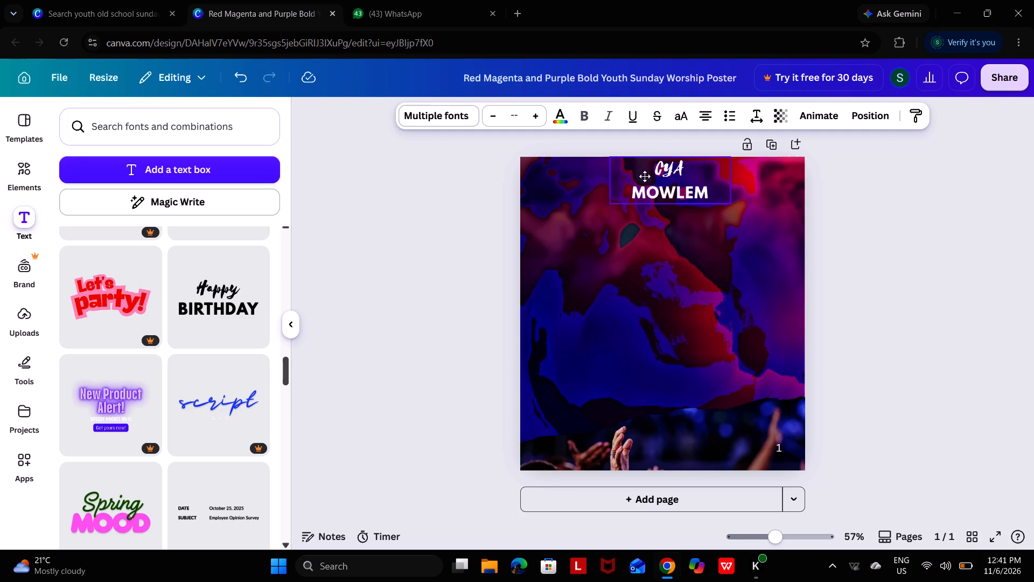
left_click_drag(645, 176, 640, 177)
left_click_drag(607, 158, 617, 190)
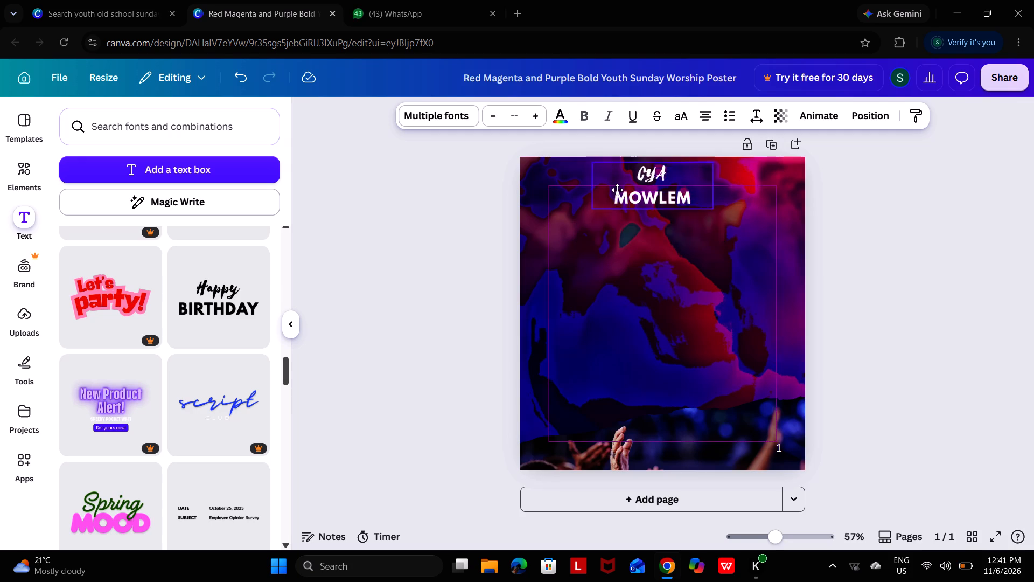
left_click_drag(617, 190, 615, 158)
left_click(747, 286)
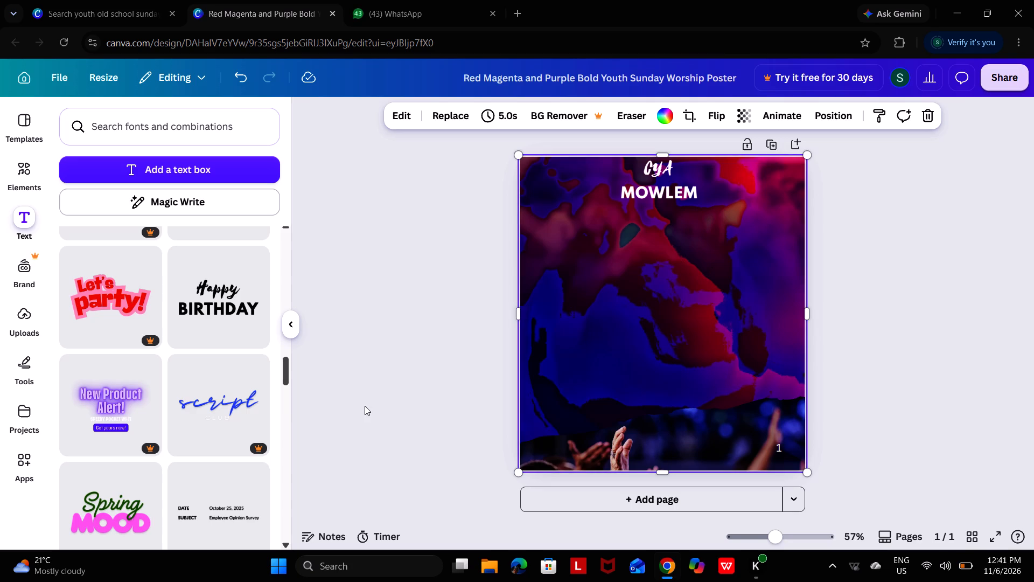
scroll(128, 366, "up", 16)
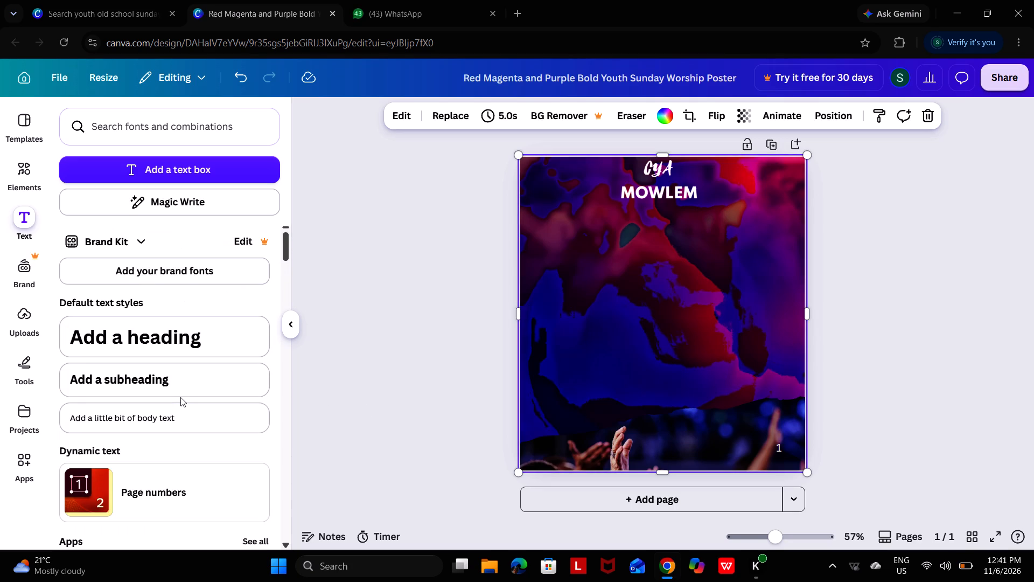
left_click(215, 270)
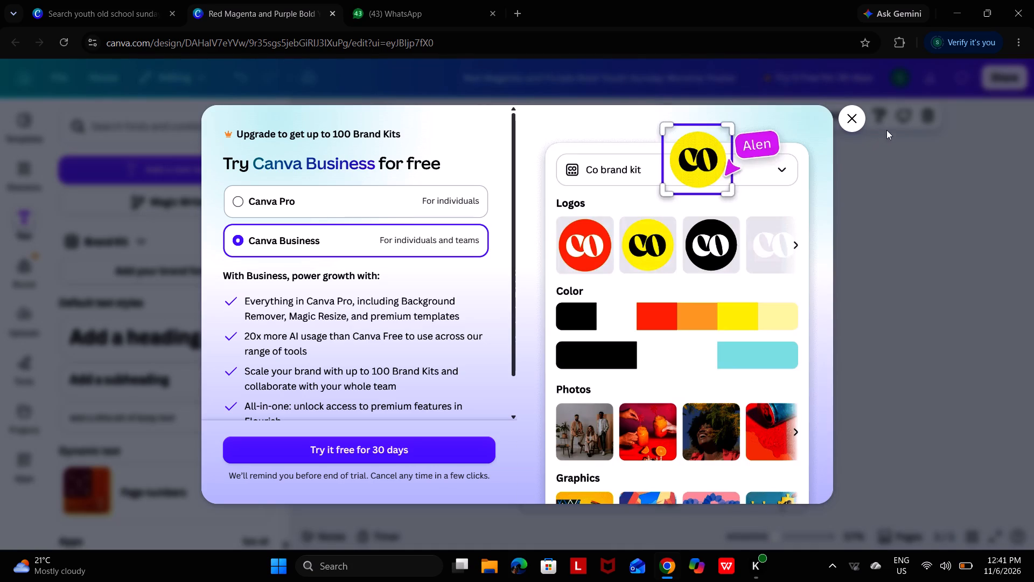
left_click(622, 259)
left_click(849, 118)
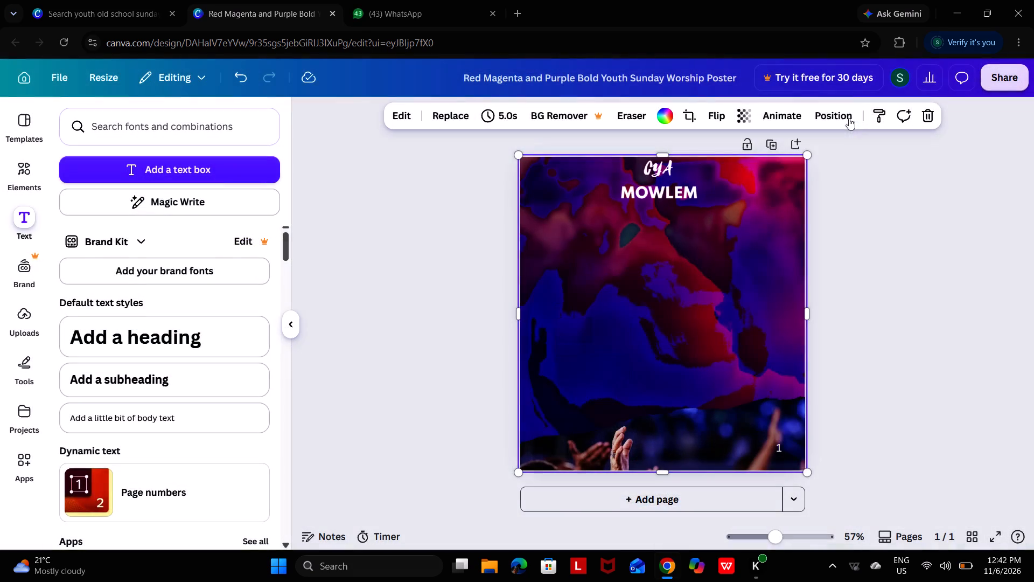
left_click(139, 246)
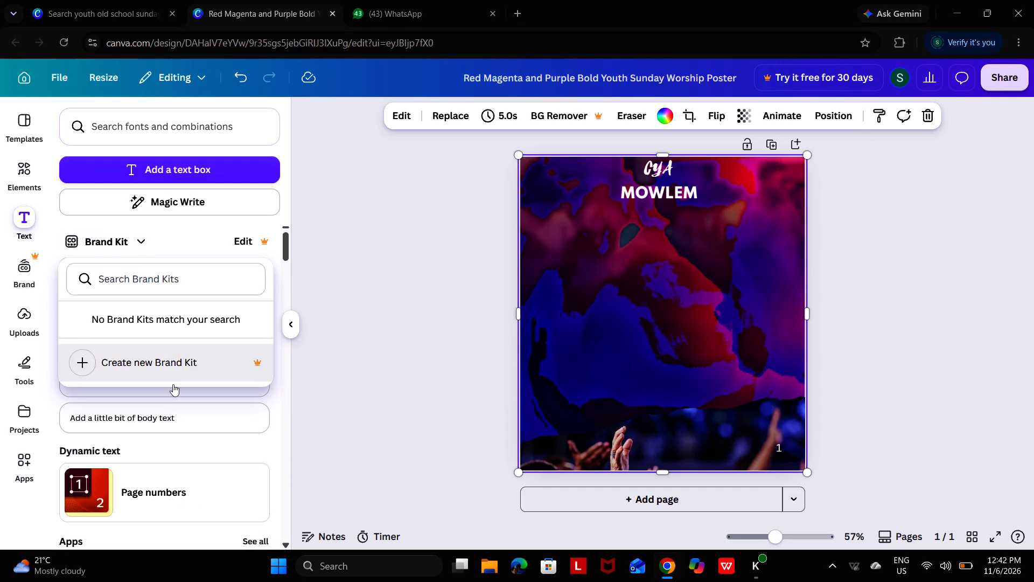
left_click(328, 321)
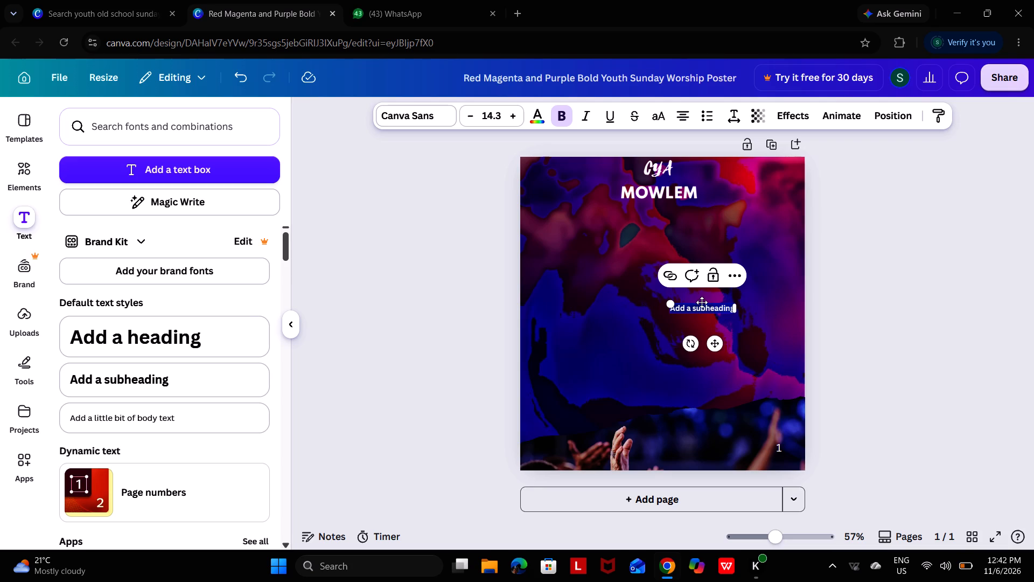
left_click_drag(701, 308, 642, 223)
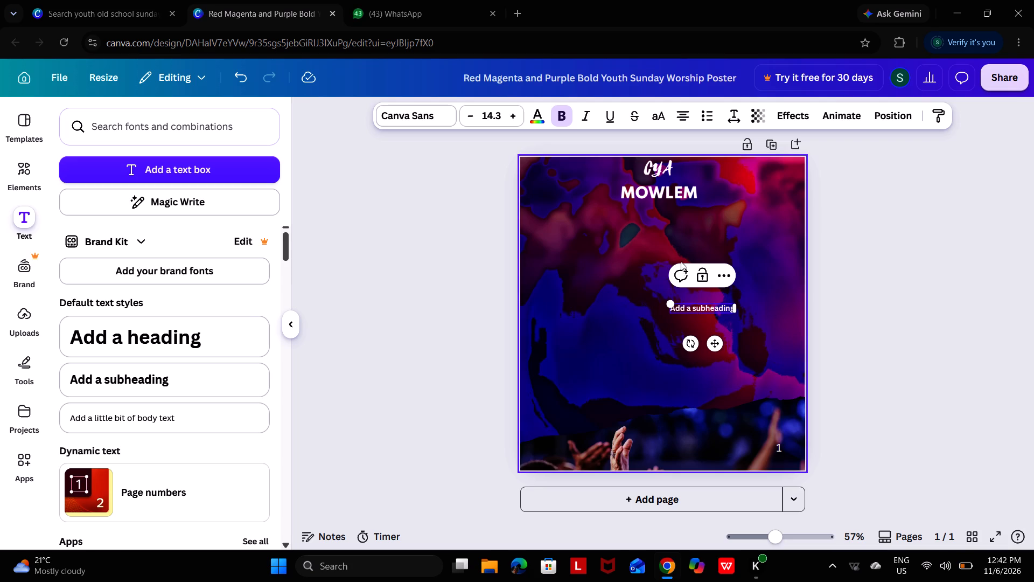
Replace the subheading's placeholder text with "PRESENTS".
left_click(698, 306)
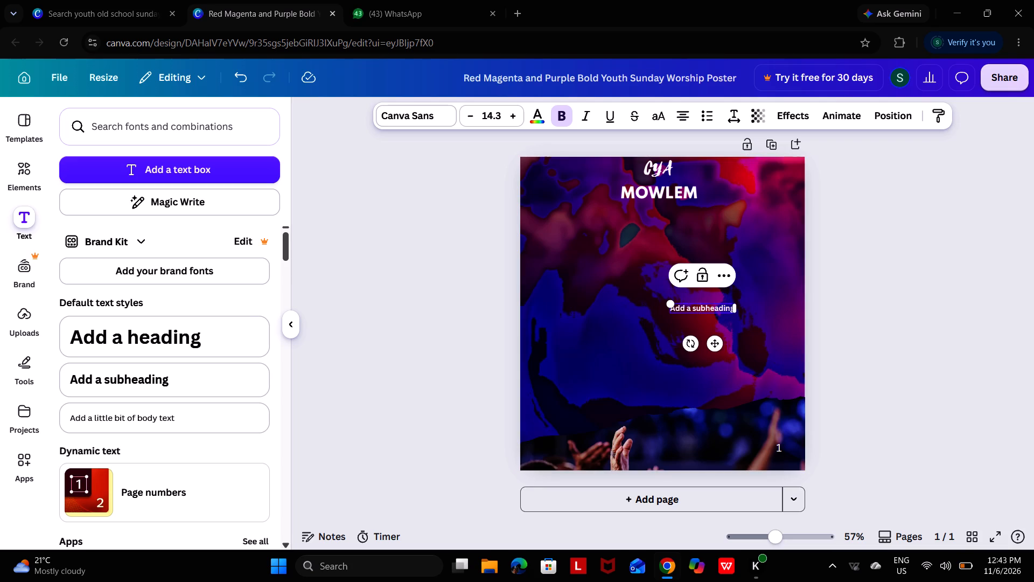
key("BackSpace")
key("BackSpace")
key("BackSpace")
key("BackSpace")
key("BackSpace")
key("BackSpace")
key("BackSpace")
key("BackSpace")
key("BackSpace")
key("BackSpace")
key("BackSpace")
key("BackSpace")
key("BackSpace")
key("BackSpace")
key("BackSpace")
key("BackSpace")
key("BackSpace")
key("BackSpace")
key("BackSpace")
key("BackSpace")
key("BackSpace")
key("BackSpace")
key("BackSpace")
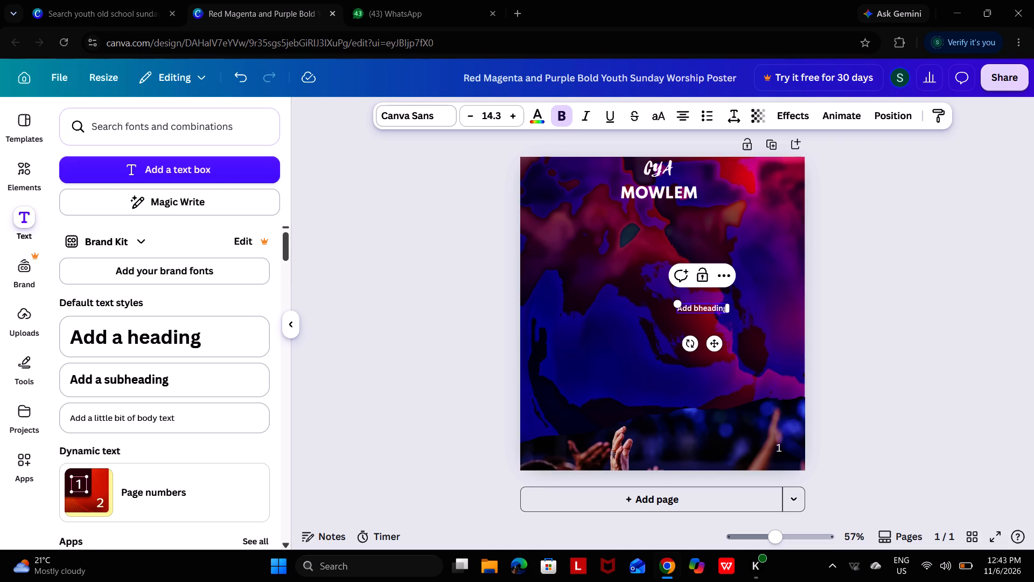
key("Right")
key("Right")
key("Right")
key("Right")
key("Right")
key("Right")
key("Right")
key("Right")
key("Right")
key("Right")
key("Right")
key("Right")
key("Right")
key("Right")
key("Right")
key("Right")
key("Right")
key("Right")
key("Right")
key("Right")
key("BackSpace")
key("BackSpace")
key("BackSpace")
key("BackSpace")
key("BackSpace")
key("BackSpace")
key("BackSpace")
key("BackSpace")
key("BackSpace")
key("BackSpace")
key("BackSpace")
key("BackSpace")
key("BackSpace")
key("BackSpace")
key("BackSpace")
key("BackSpace")
key("BackSpace")
key("BackSpace")
key("BackSpace")
key("BackSpace")
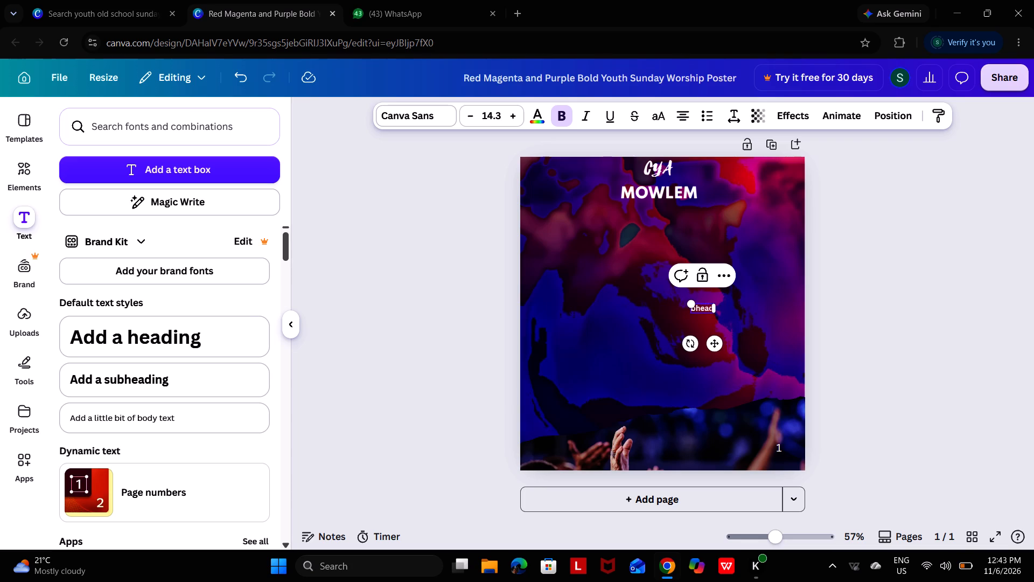
key("p")
type("RESE")
type("NTS")
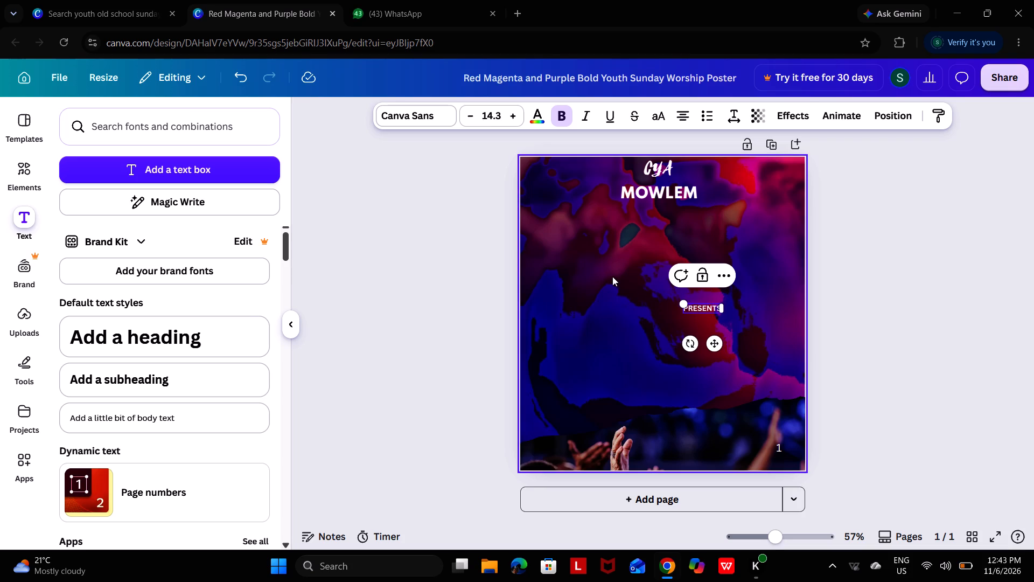
Increase the font size of "PRESENTS" to 16.3.
left_click(518, 105)
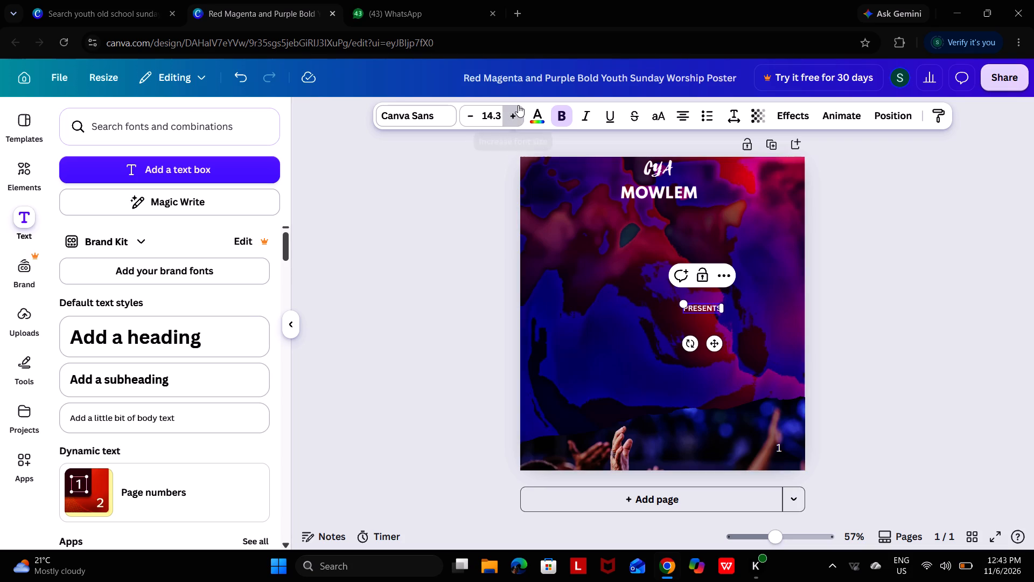
left_click(518, 105)
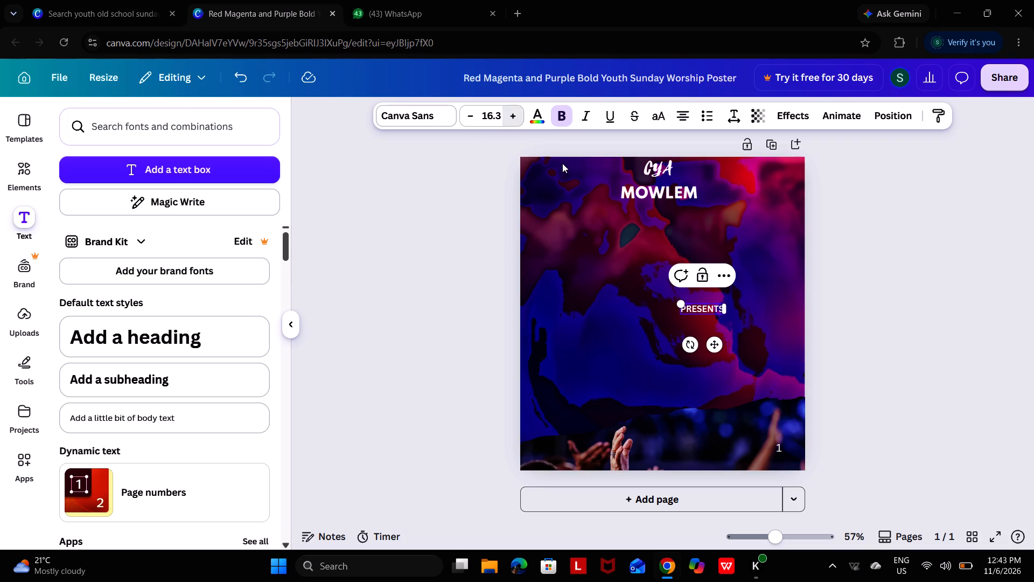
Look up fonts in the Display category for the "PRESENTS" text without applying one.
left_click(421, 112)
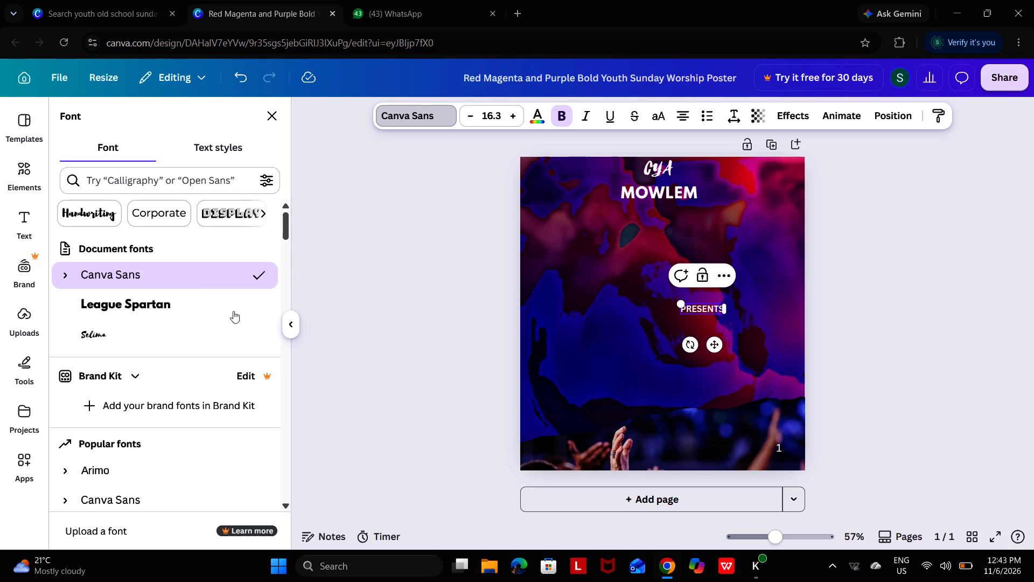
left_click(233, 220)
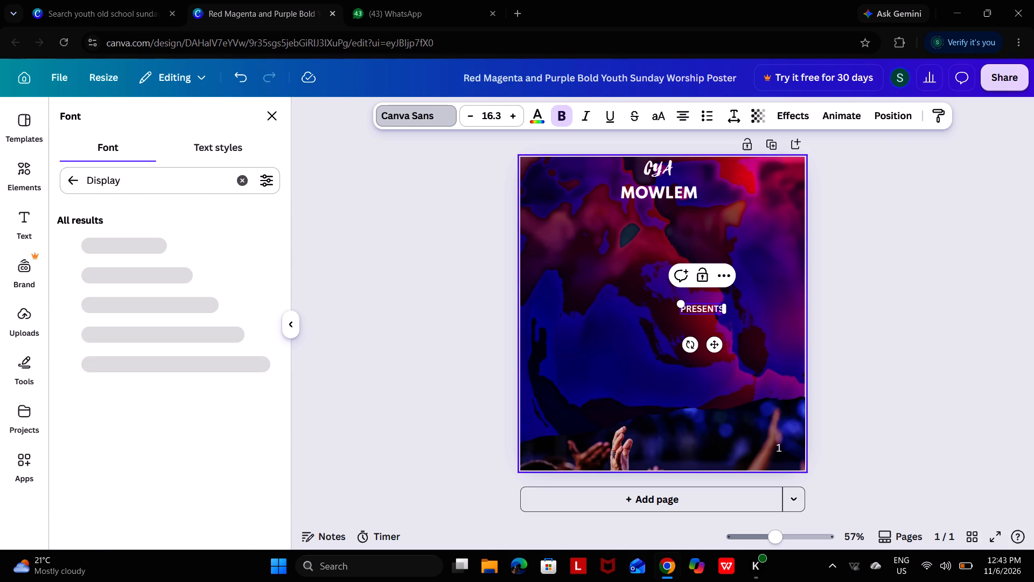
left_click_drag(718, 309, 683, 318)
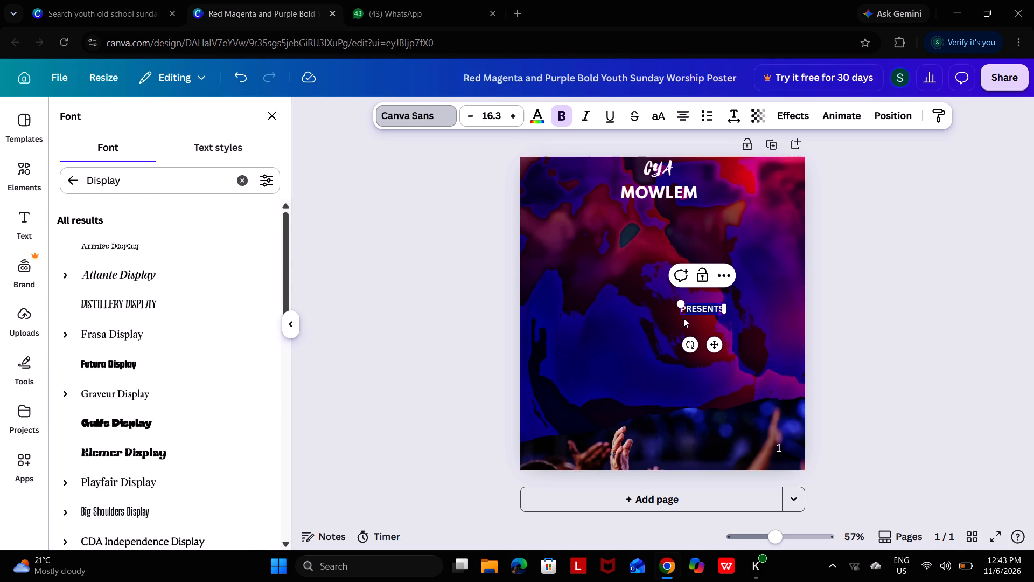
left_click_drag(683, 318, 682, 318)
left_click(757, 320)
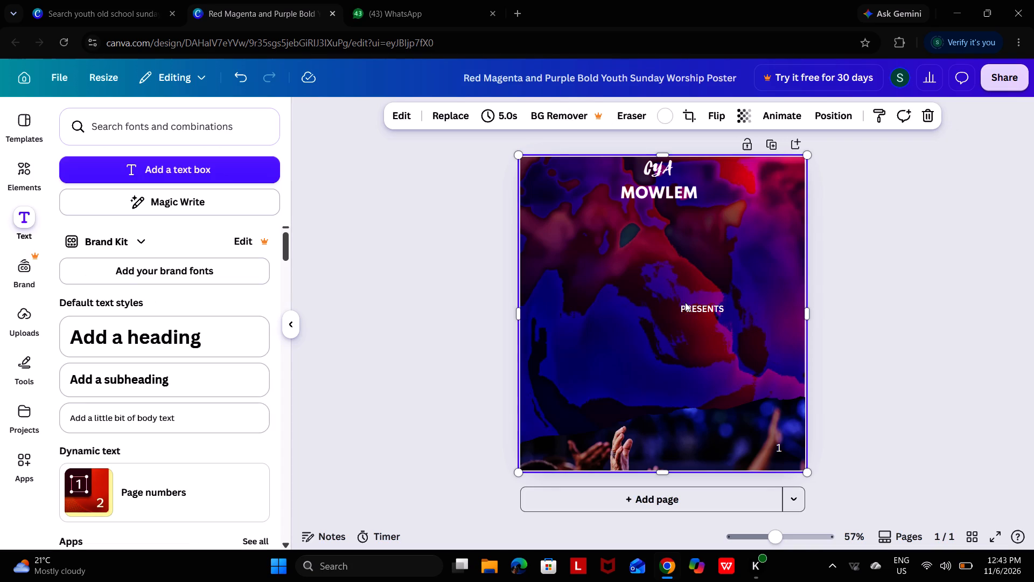
Move the "PRESENTS" text up to just below "MOWLEM", roughly centred under the heading.
left_click_drag(722, 304, 707, 308)
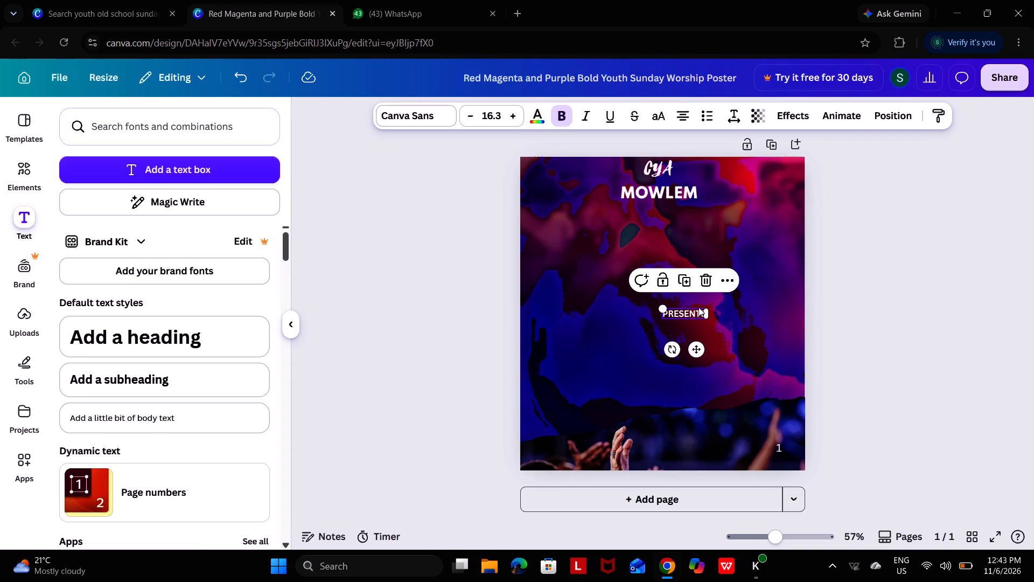
left_click(699, 309)
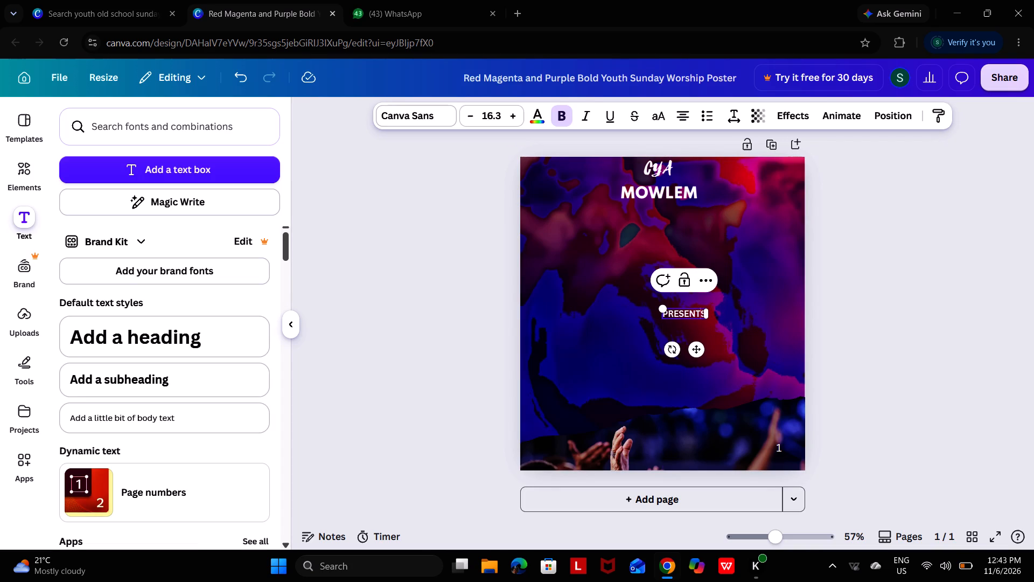
left_click(682, 313)
left_click(700, 336)
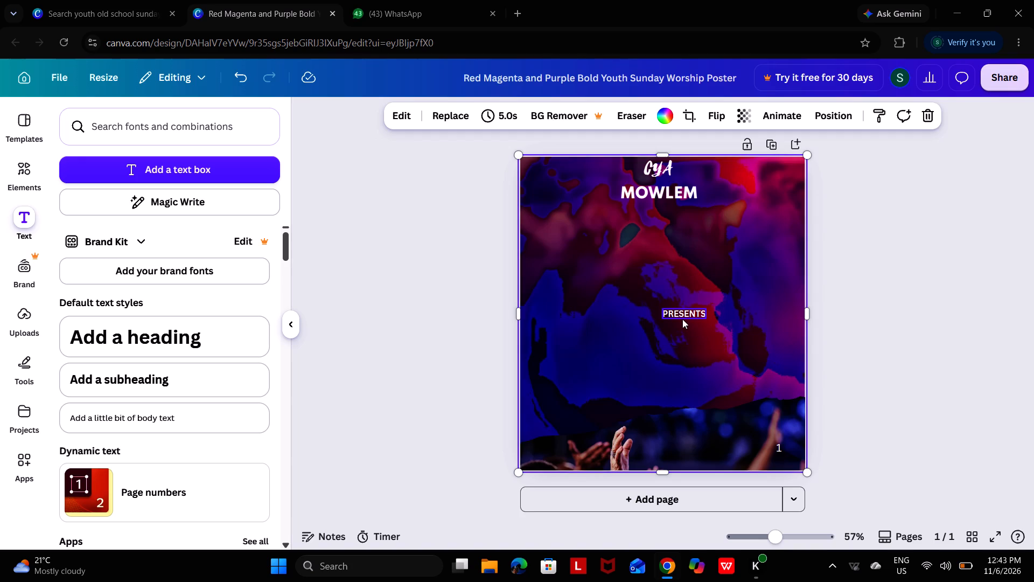
left_click_drag(682, 319, 659, 224)
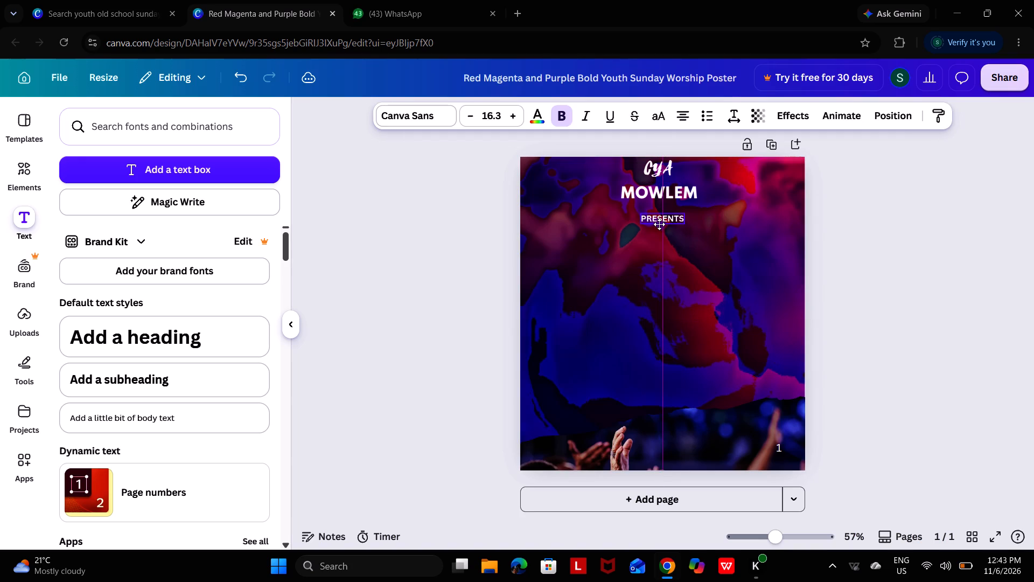
left_click_drag(659, 224, 654, 230)
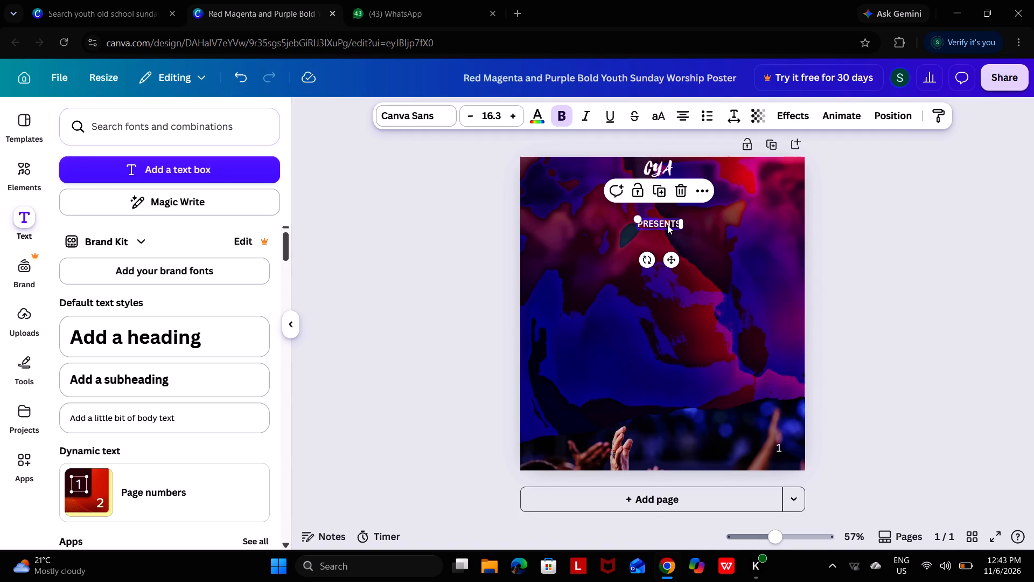
Nudge the "PRESENTS" text up closer to "MOWLEM" and widen its text box slightly.
left_click(667, 225)
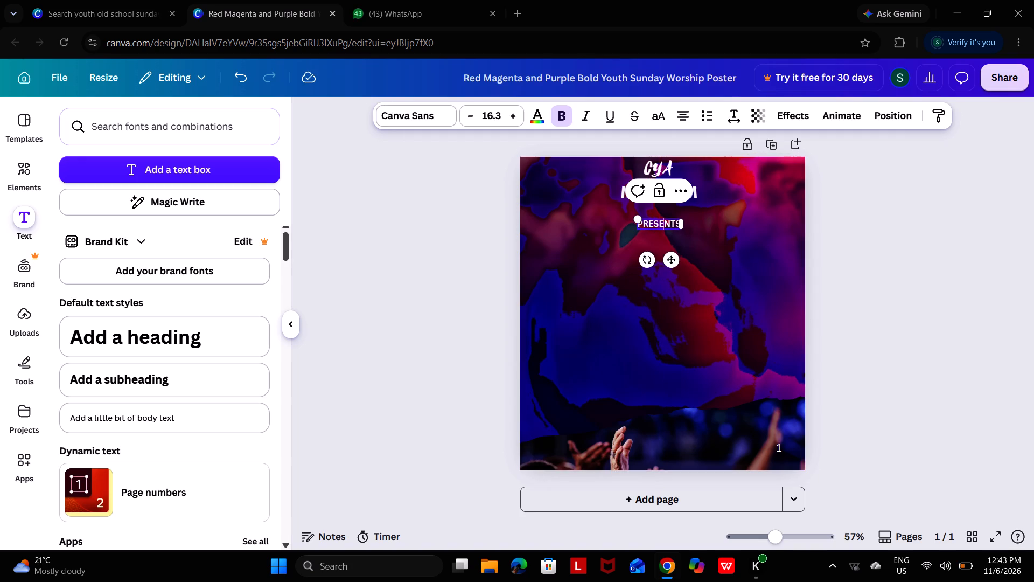
left_click_drag(676, 222, 627, 223)
left_click_drag(627, 223, 627, 223)
left_click(648, 247)
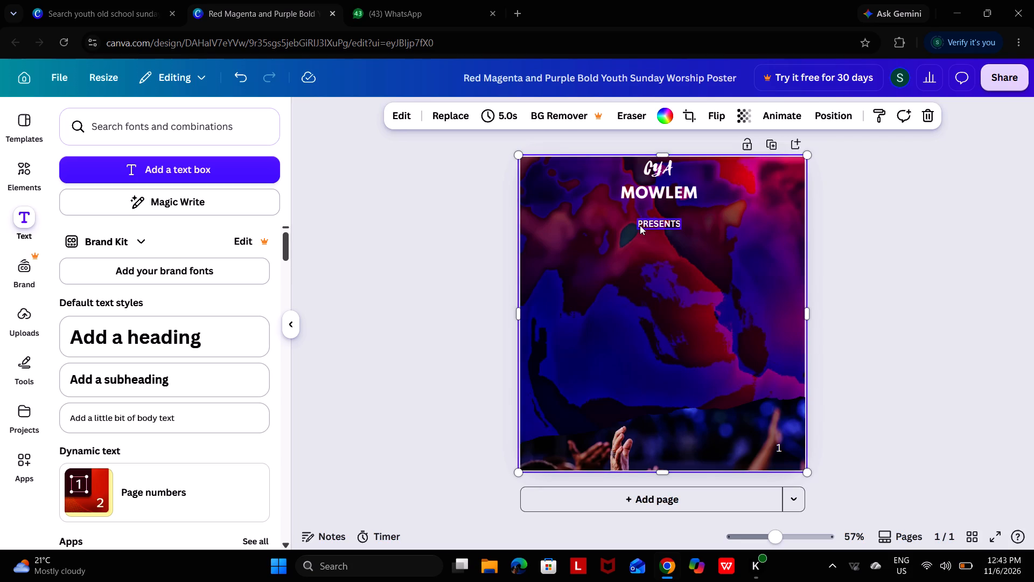
left_click(639, 219)
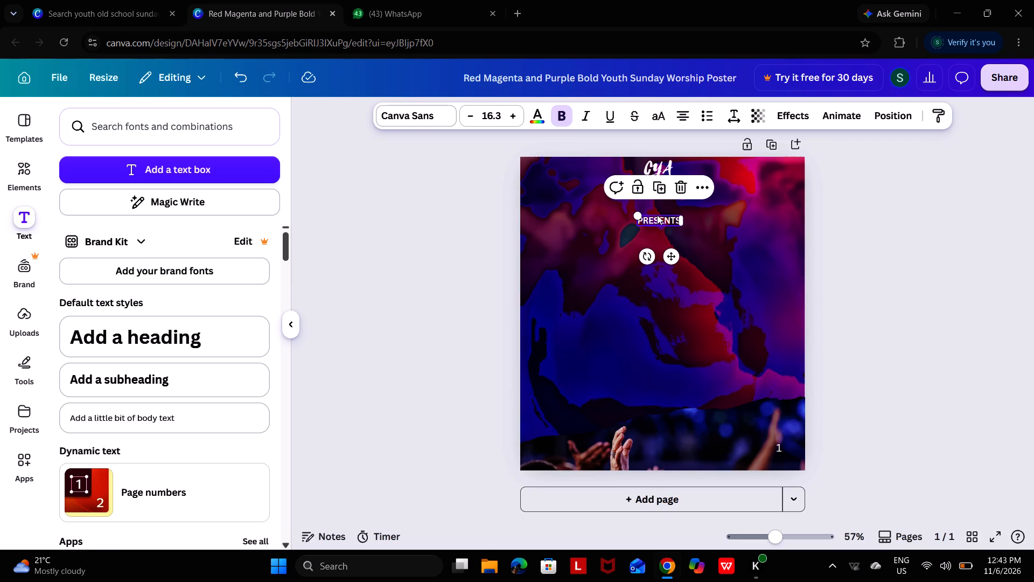
left_click(658, 215)
left_click(658, 215)
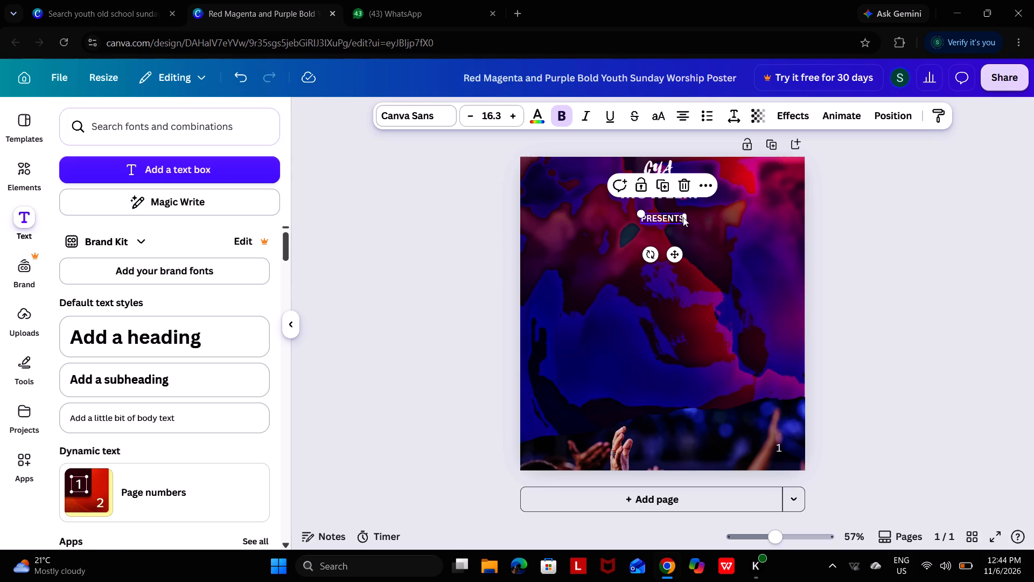
left_click_drag(686, 217, 701, 216)
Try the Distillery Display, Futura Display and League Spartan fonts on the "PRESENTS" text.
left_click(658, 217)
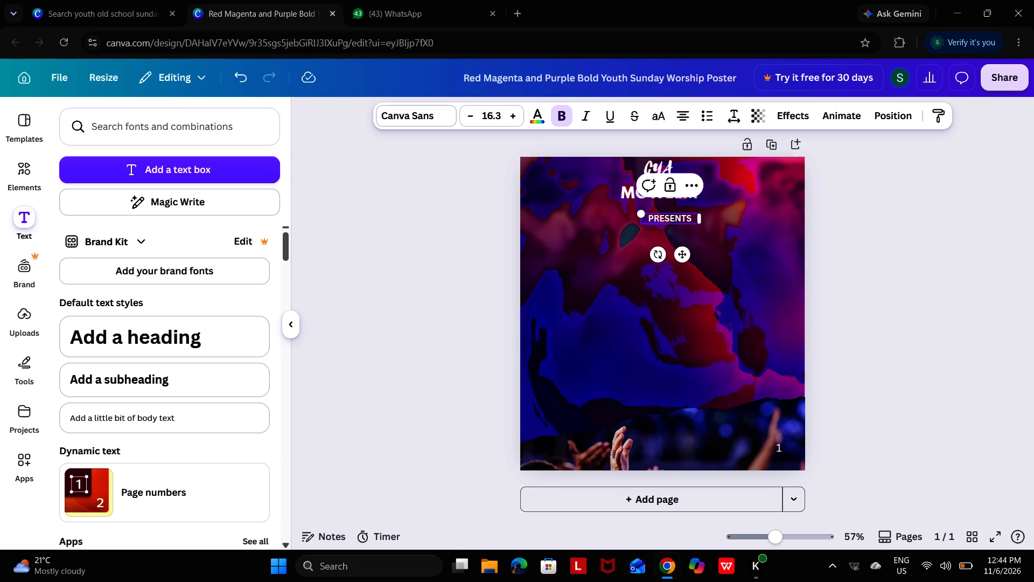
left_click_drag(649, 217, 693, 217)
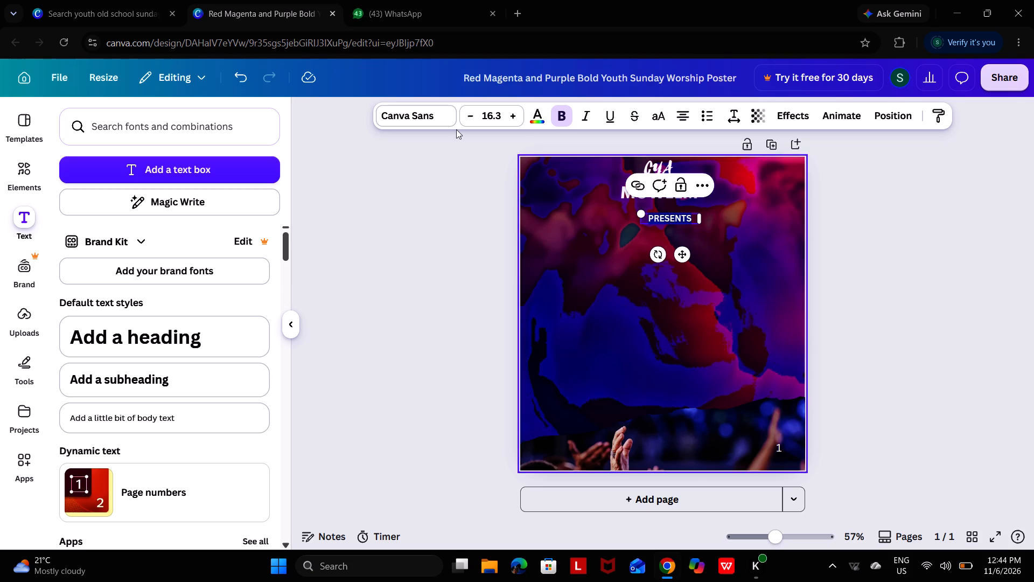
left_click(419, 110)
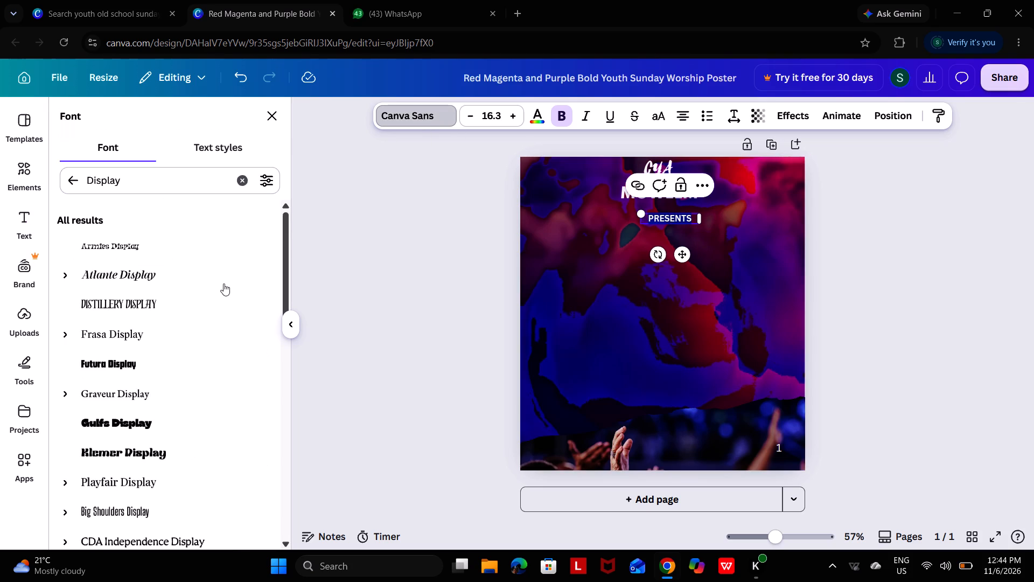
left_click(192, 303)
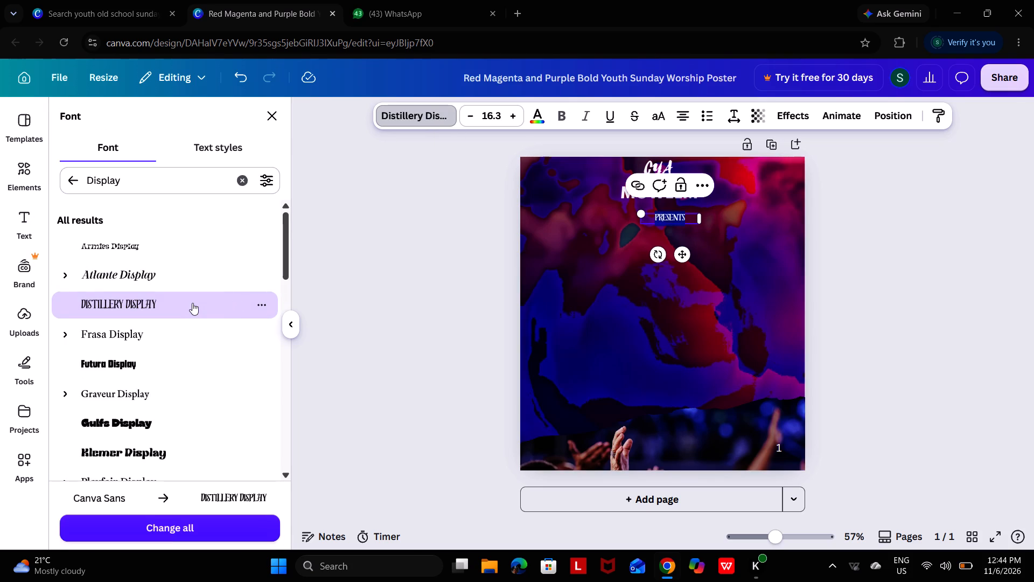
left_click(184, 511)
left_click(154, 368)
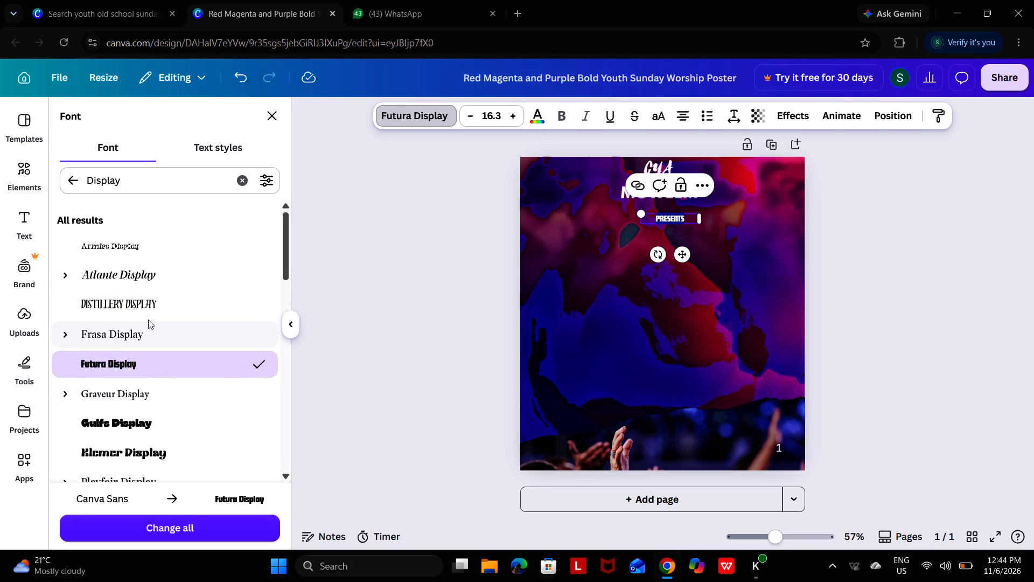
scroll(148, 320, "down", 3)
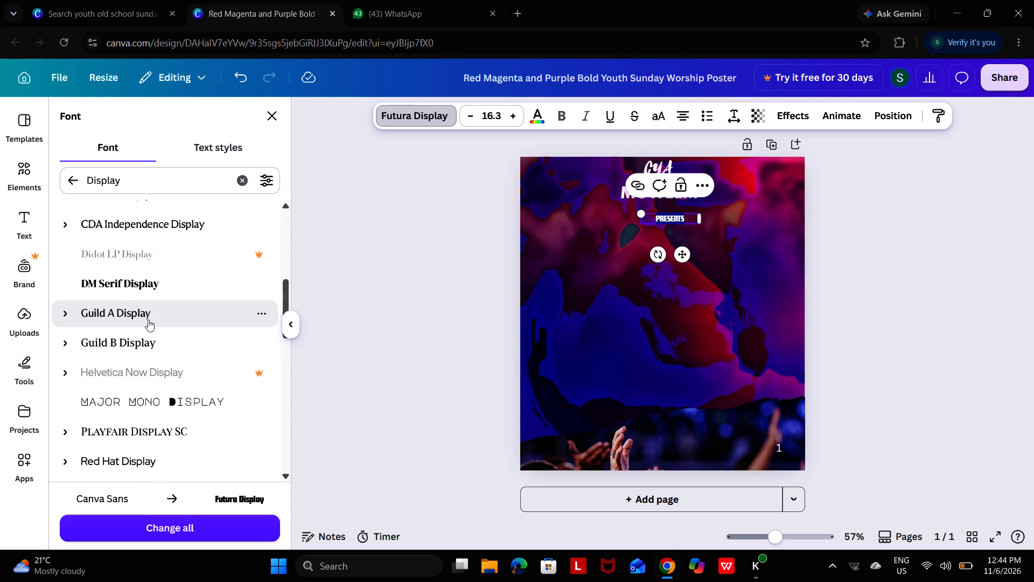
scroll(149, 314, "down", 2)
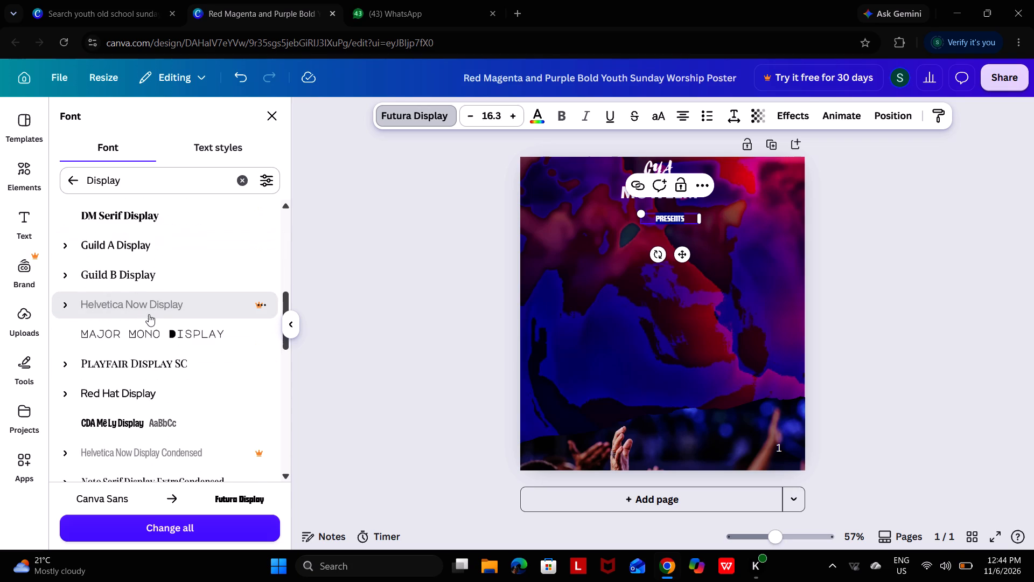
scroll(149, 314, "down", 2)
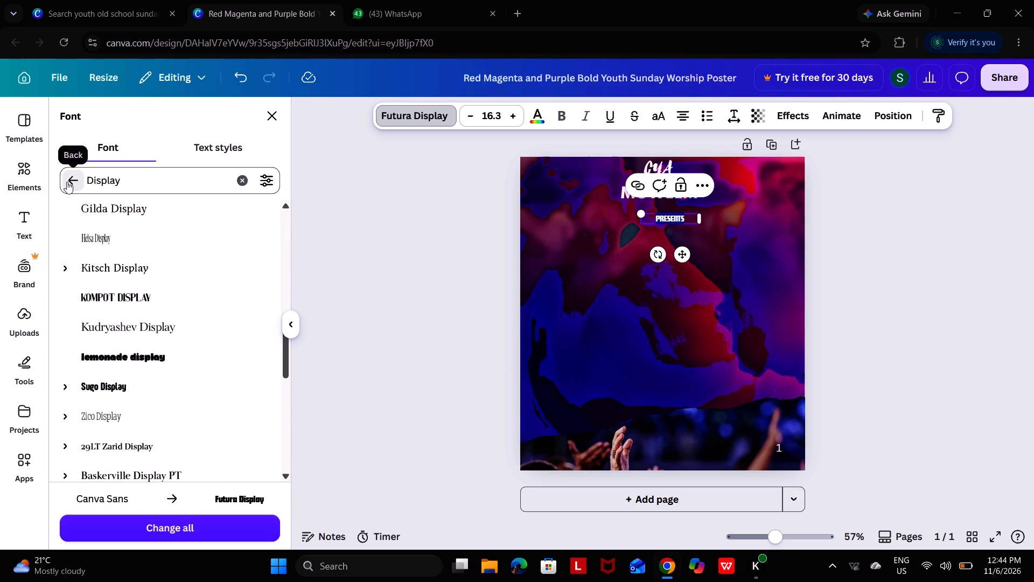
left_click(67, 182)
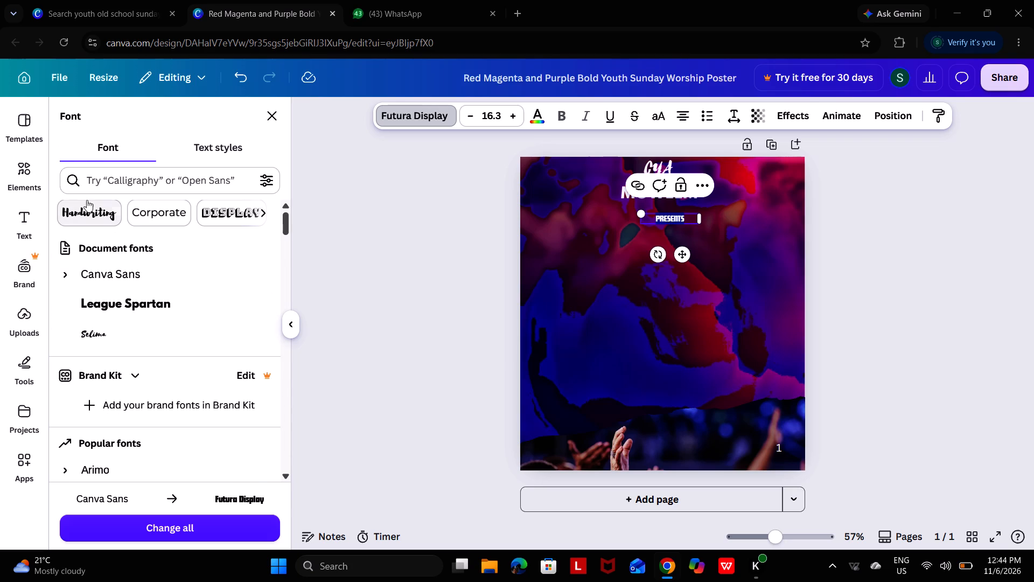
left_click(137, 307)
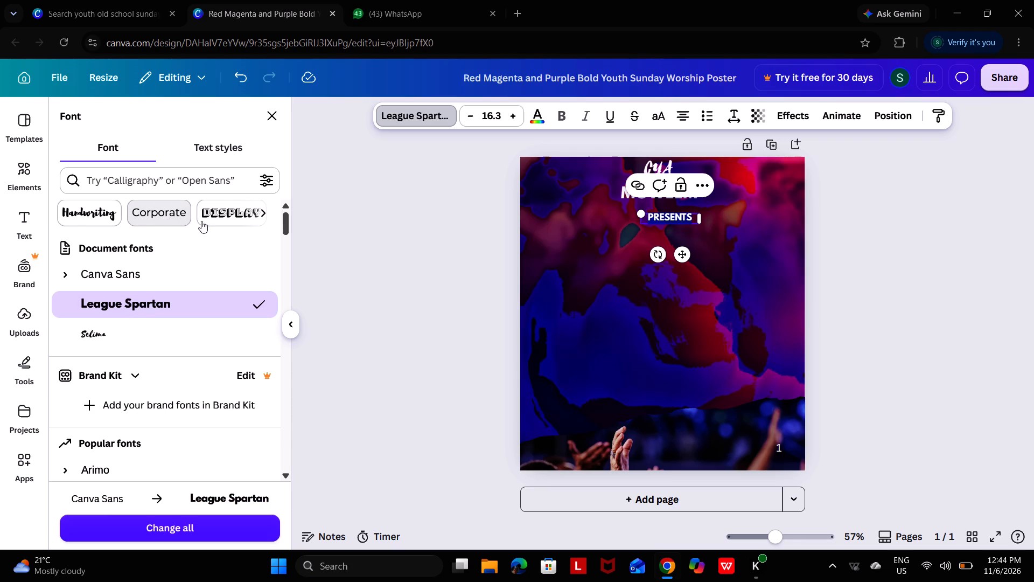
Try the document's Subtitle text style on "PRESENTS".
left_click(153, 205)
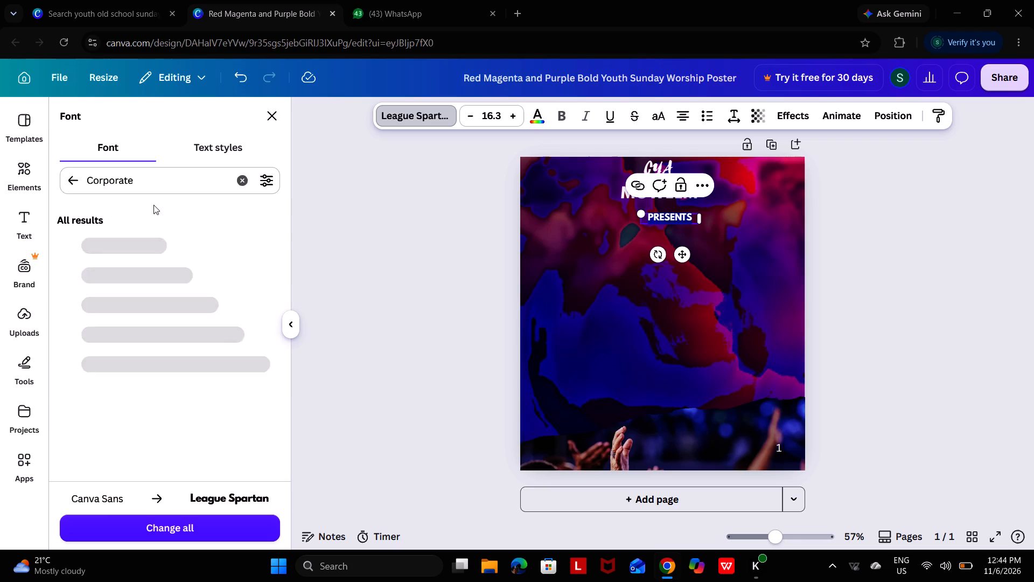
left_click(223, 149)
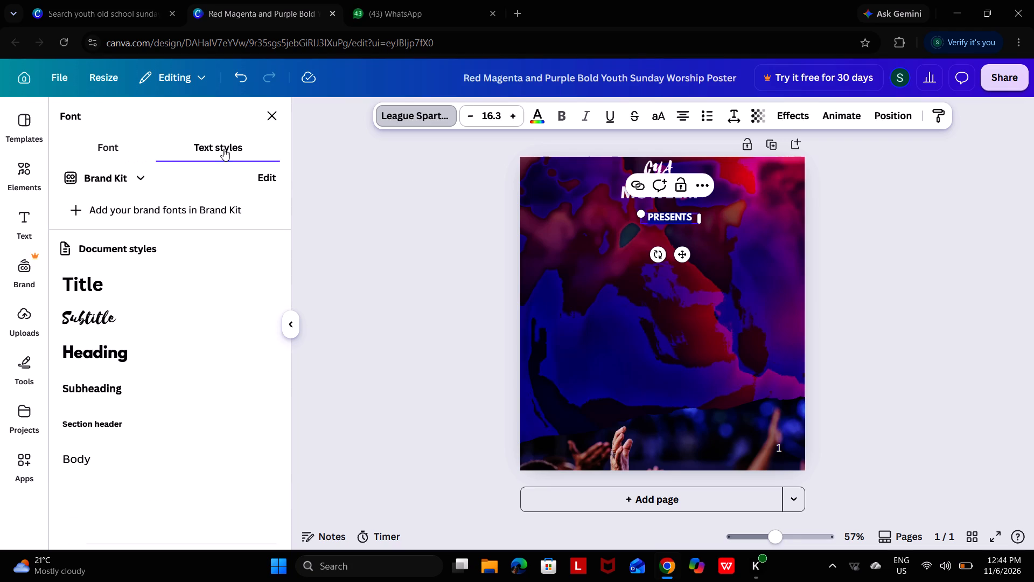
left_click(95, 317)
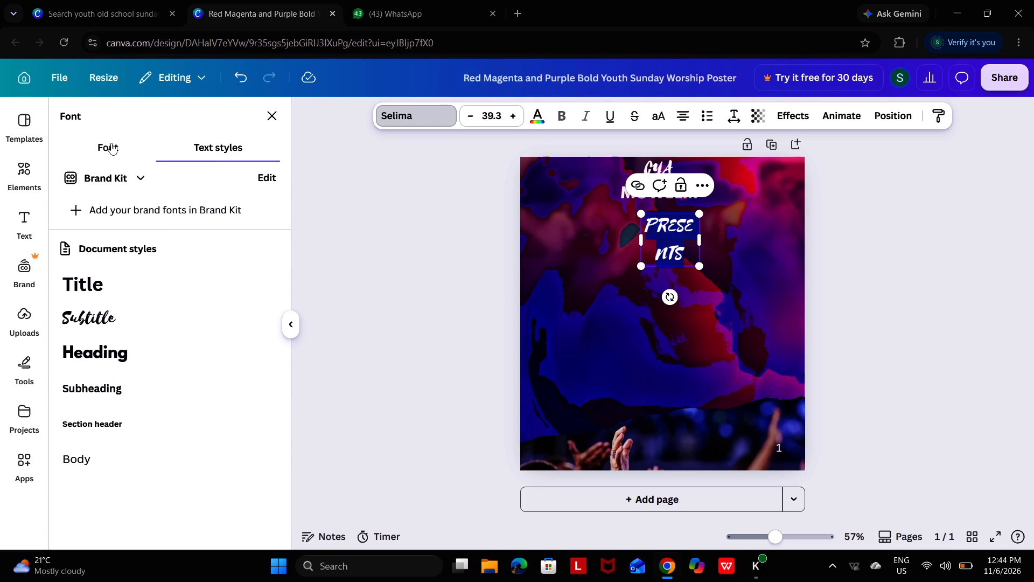
Try Atkinson Hyperlegible and Source Sans 3 from the Corporate fonts on "PRESENTS", and settle on Neue Machina.
left_click(114, 157)
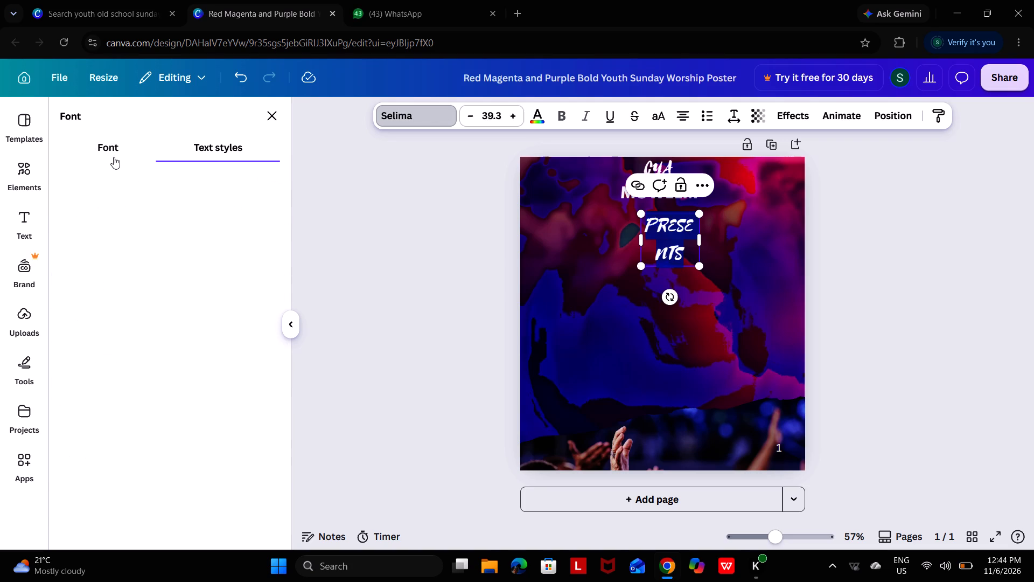
left_click(132, 257)
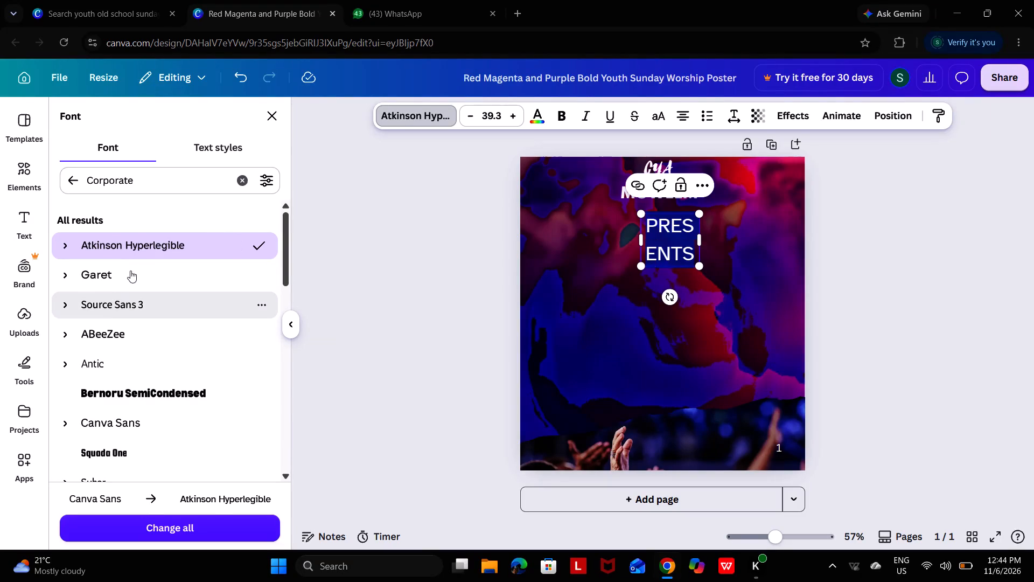
left_click_drag(130, 271, 127, 298)
left_click(127, 298)
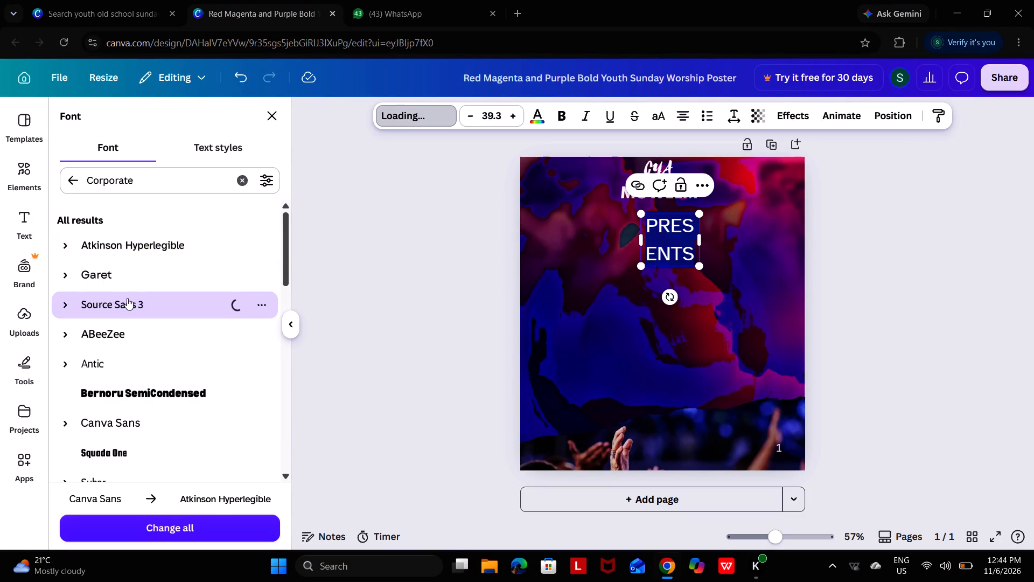
scroll(127, 298, "down", 3)
left_click(118, 372)
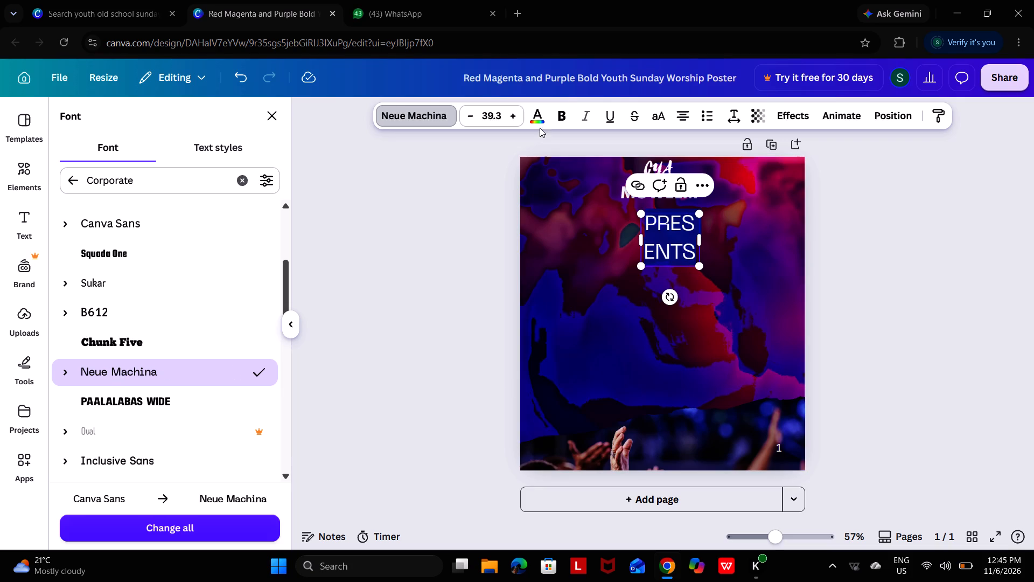
Reduce the font size of "PRESENTS" to 20.3 so the word fits on one line.
left_click(474, 117)
triple_click(474, 117)
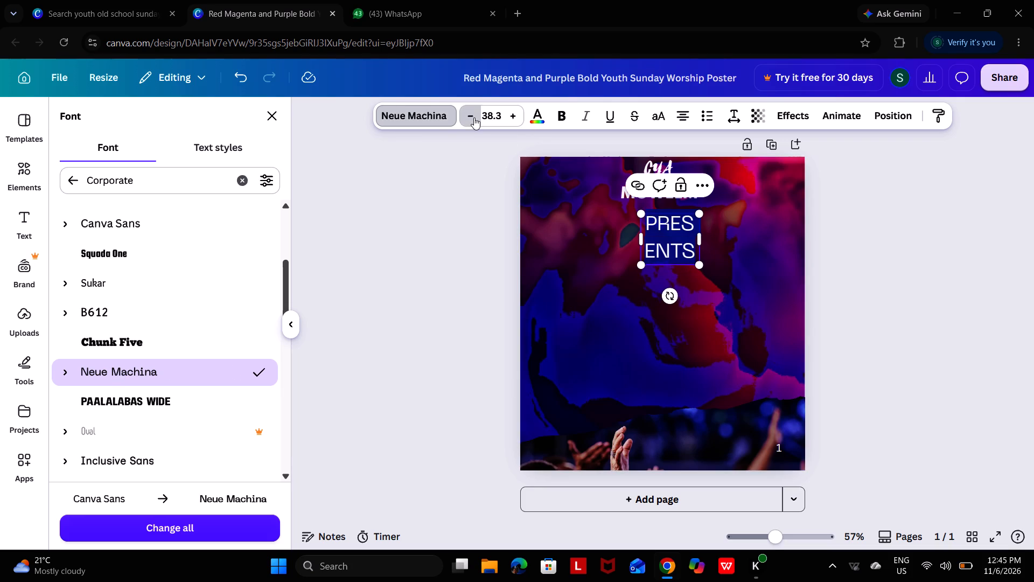
triple_click(474, 117)
triple_click(474, 117)
triple_click(474, 117)
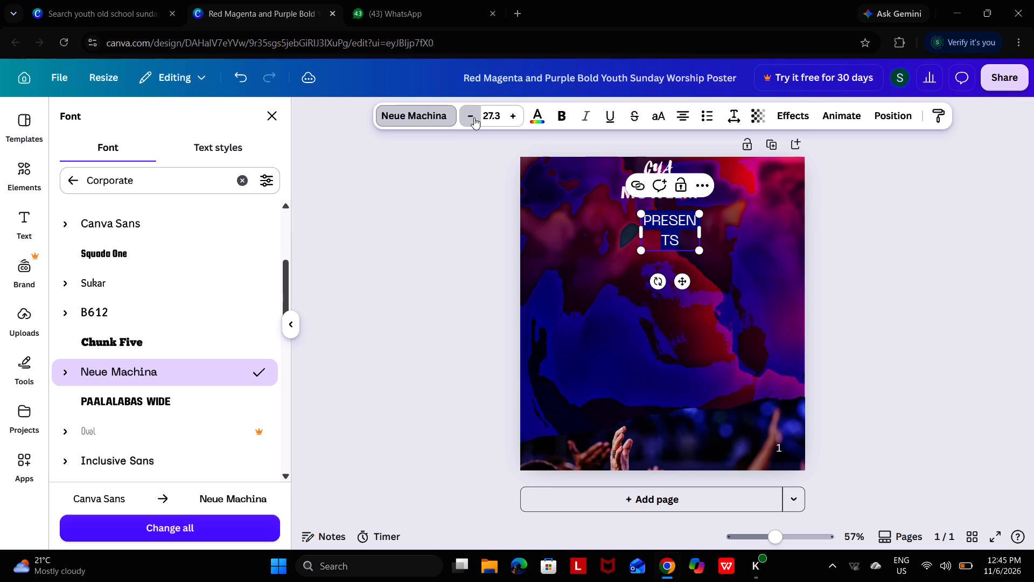
triple_click(474, 117)
triple_click(474, 117)
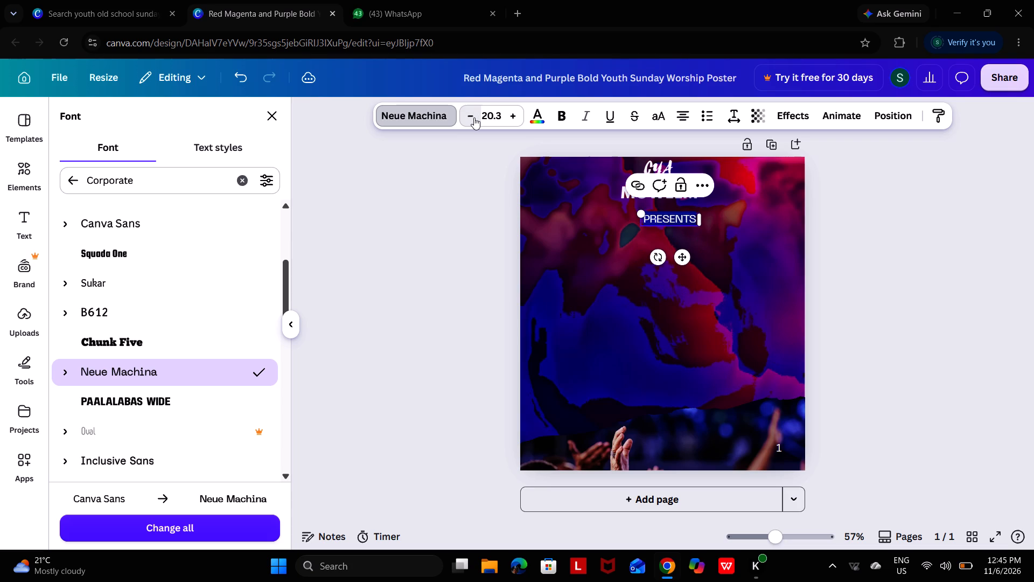
left_click(715, 243)
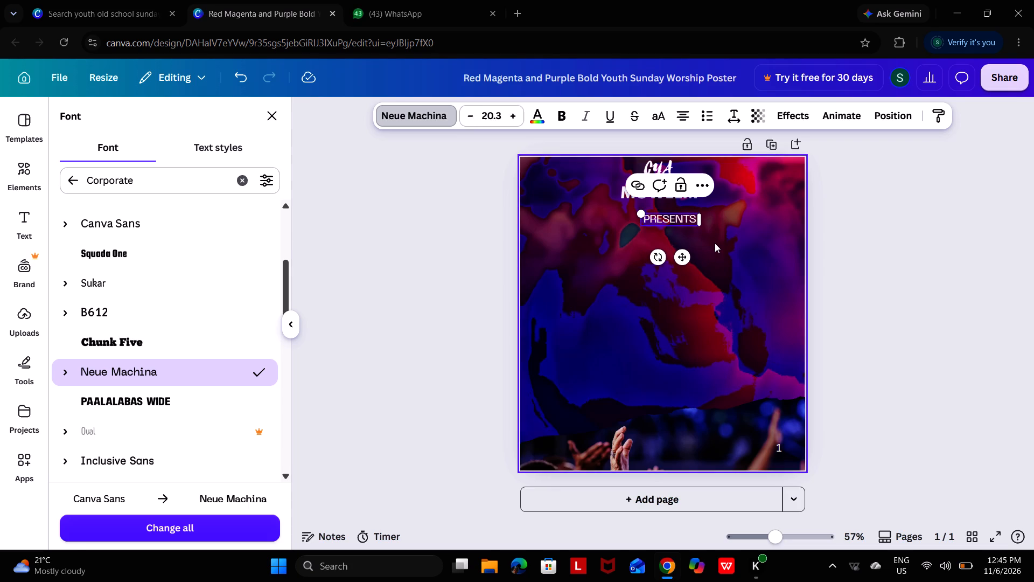
Move the "PRESENTS" text slightly up and sideways so it sits centred directly beneath "MOWLEM".
left_click_drag(671, 222, 661, 218)
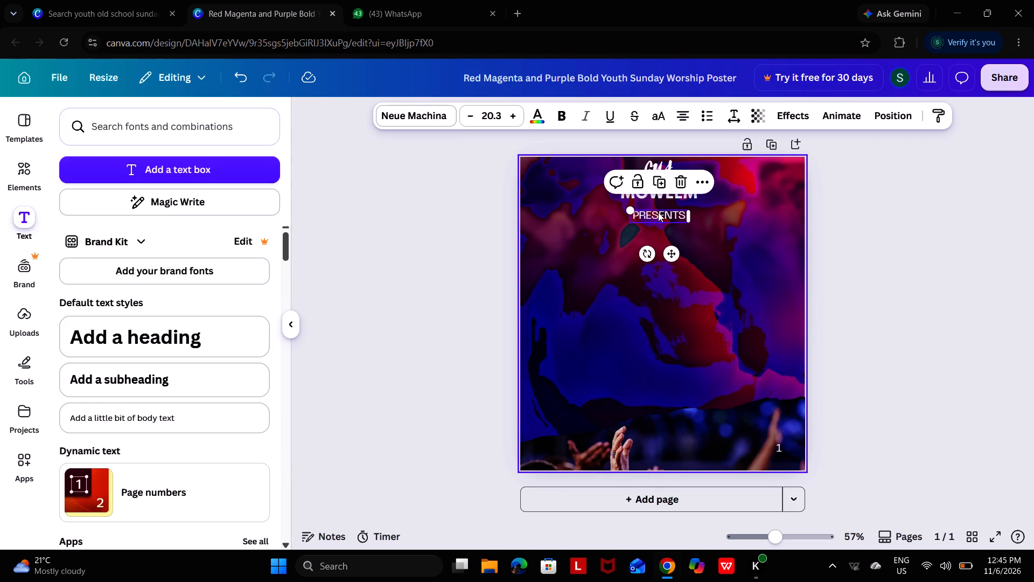
Set the text colour of "PRESENTS" to the photo colour dark gray purple, #18161c.
left_click(658, 213)
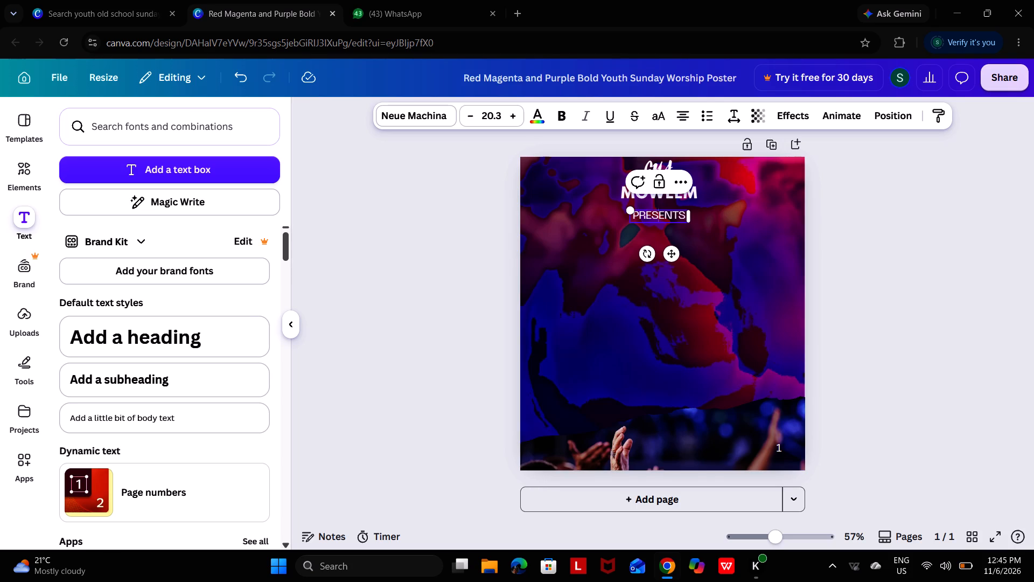
left_click_drag(635, 215, 665, 212)
left_click_drag(665, 212, 689, 215)
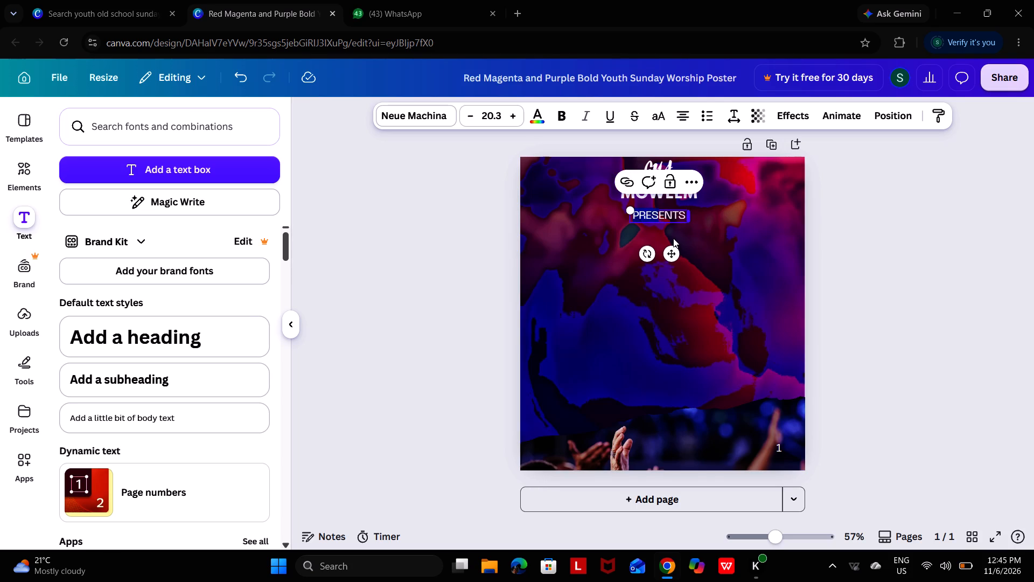
left_click(660, 258)
left_click(642, 213)
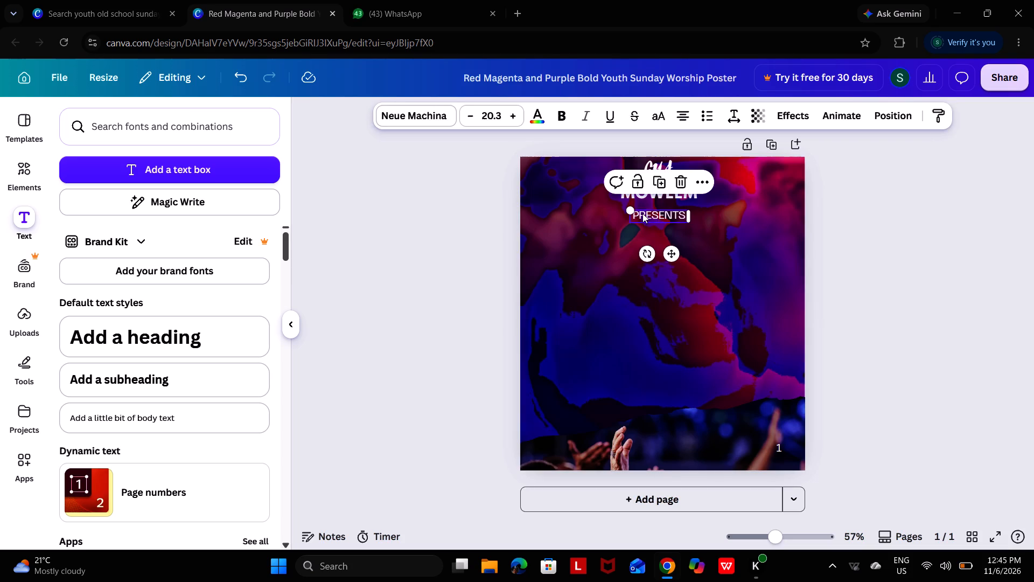
left_click(649, 212)
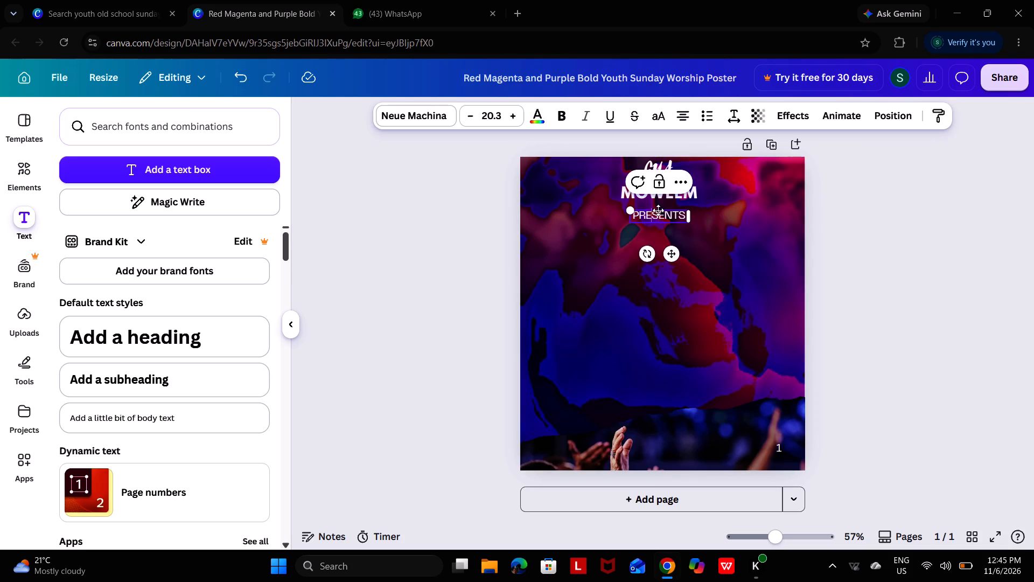
left_click_drag(634, 212, 672, 210)
left_click_drag(672, 210, 686, 212)
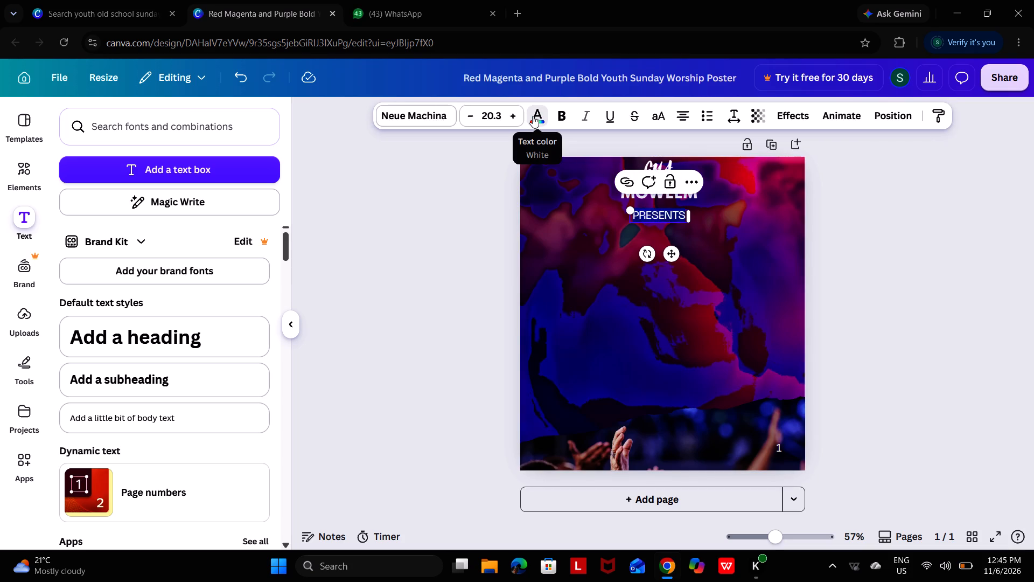
left_click(533, 116)
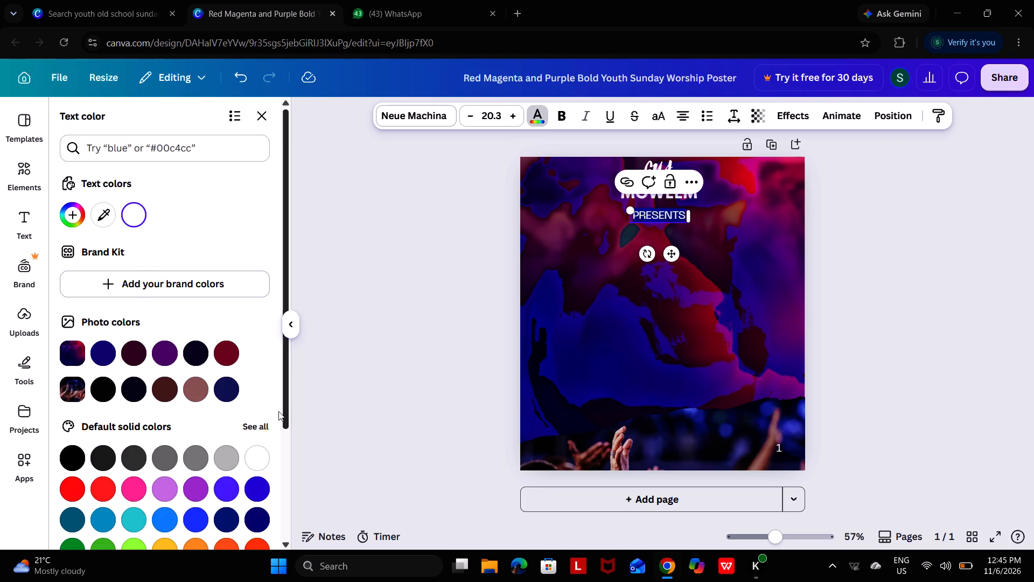
left_click(111, 383)
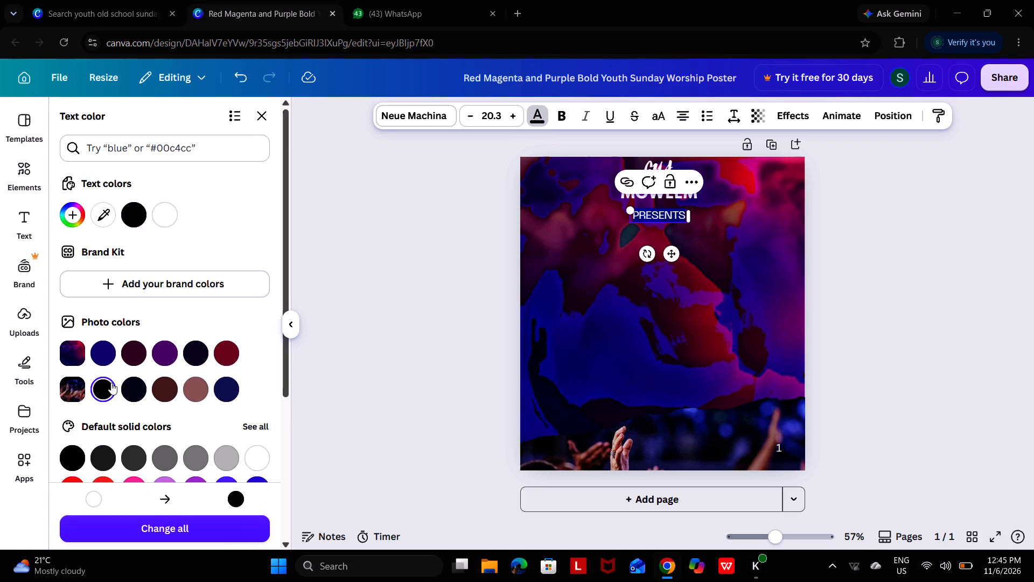
Look through the default solid and gradient colours for another "PRESENTS" text colour.
scroll(182, 399, "down", 1)
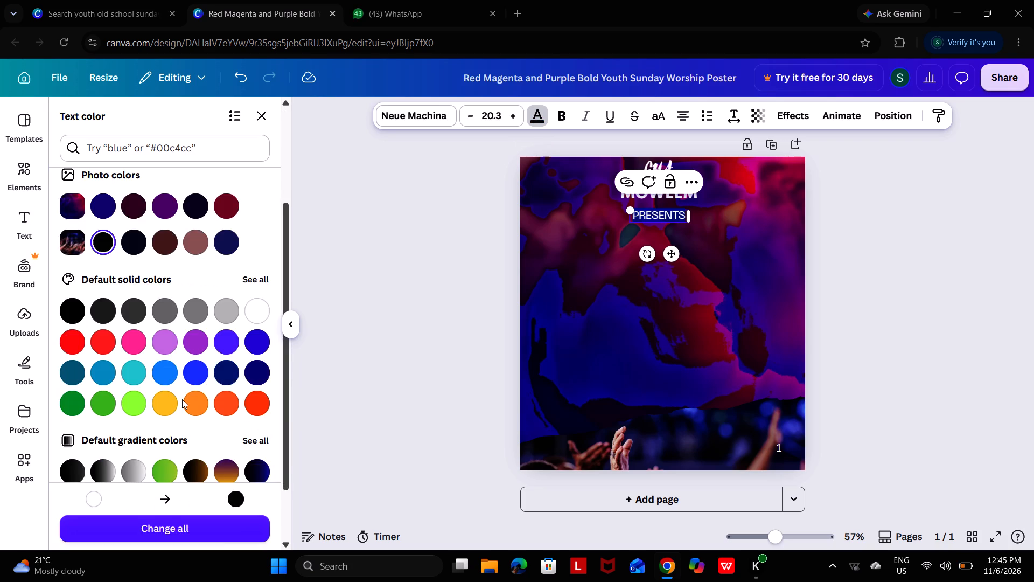
scroll(182, 399, "down", 4)
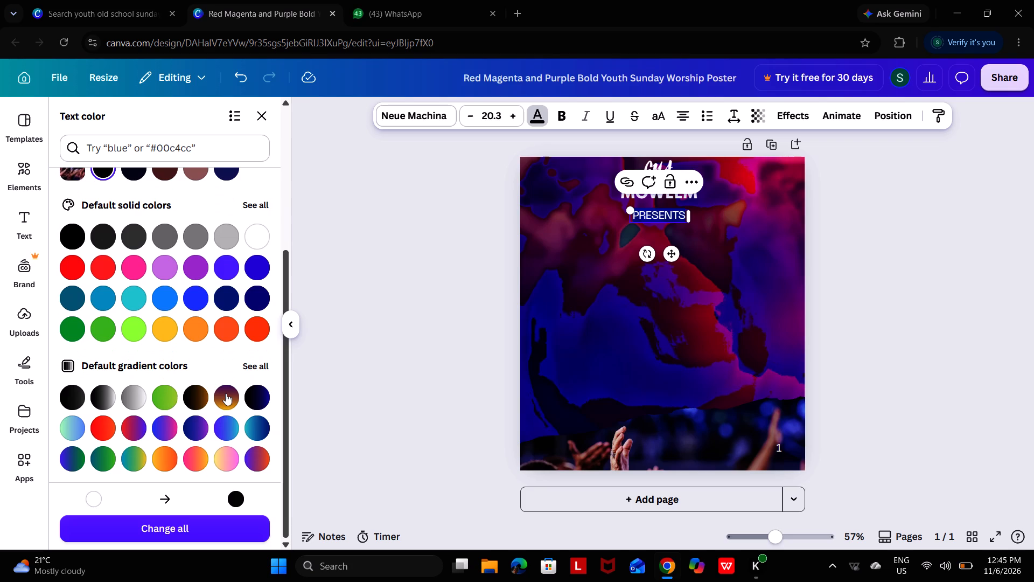
scroll(226, 393, "up", 4)
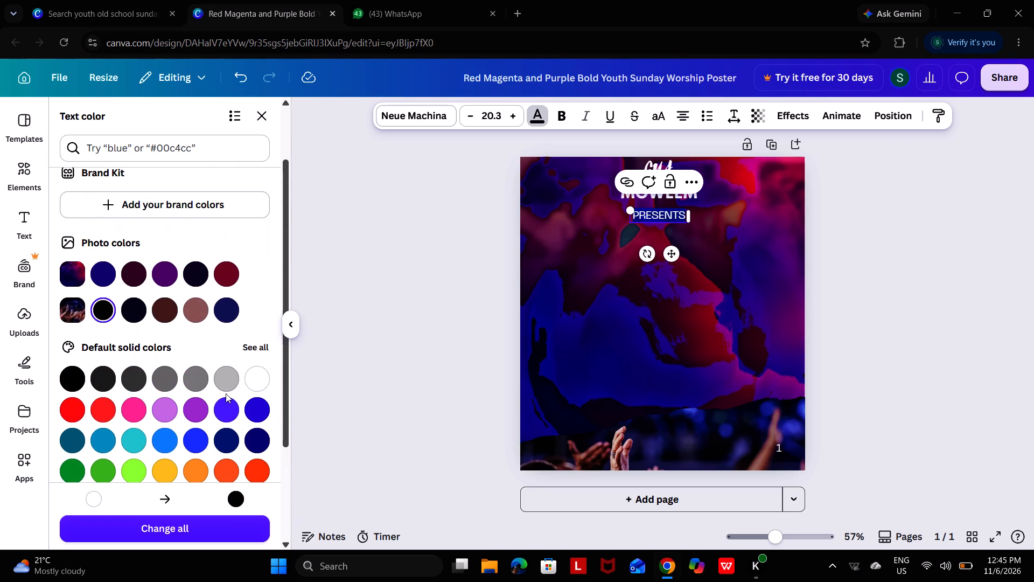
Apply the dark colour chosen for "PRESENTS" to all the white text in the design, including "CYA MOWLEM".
left_click(208, 540)
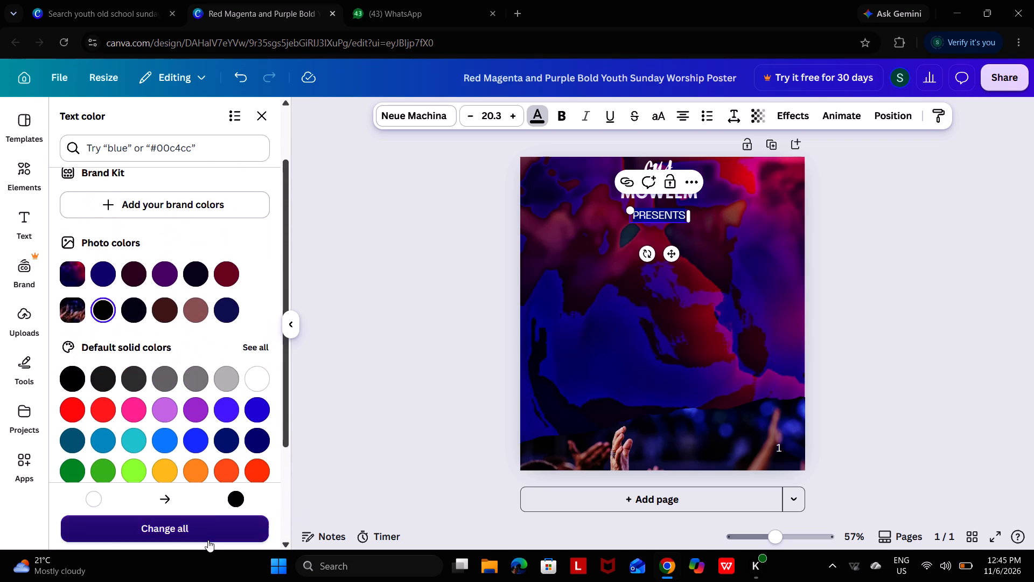
left_click(887, 264)
left_click(704, 310)
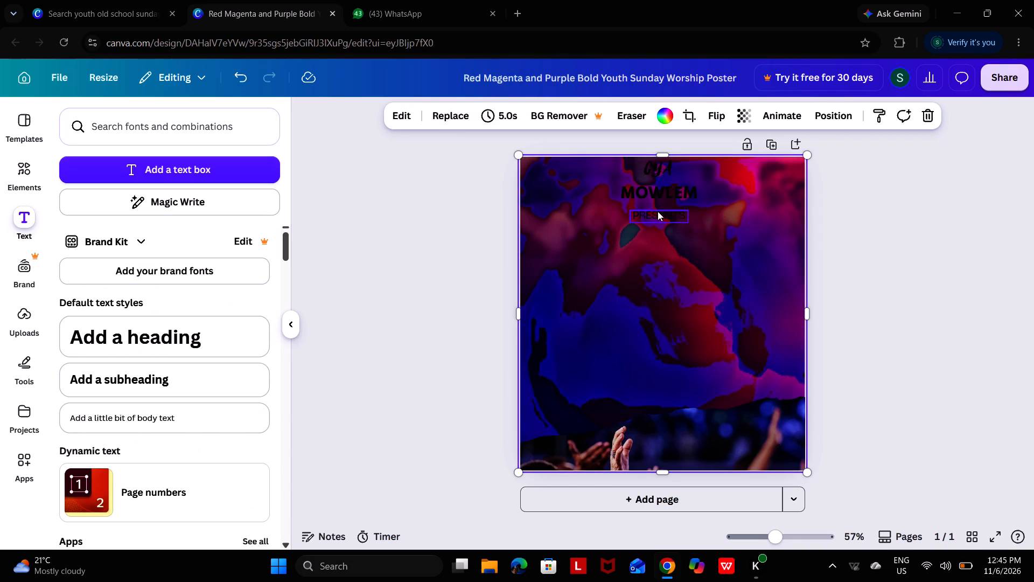
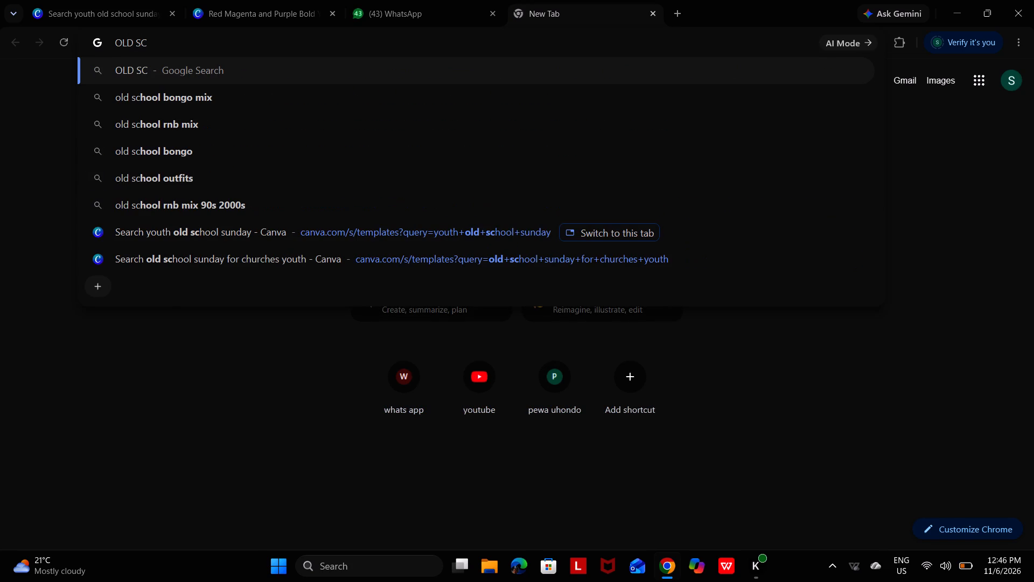
Enter a web search query beginning with "OLD SCHOOLS" in the new browser tab.
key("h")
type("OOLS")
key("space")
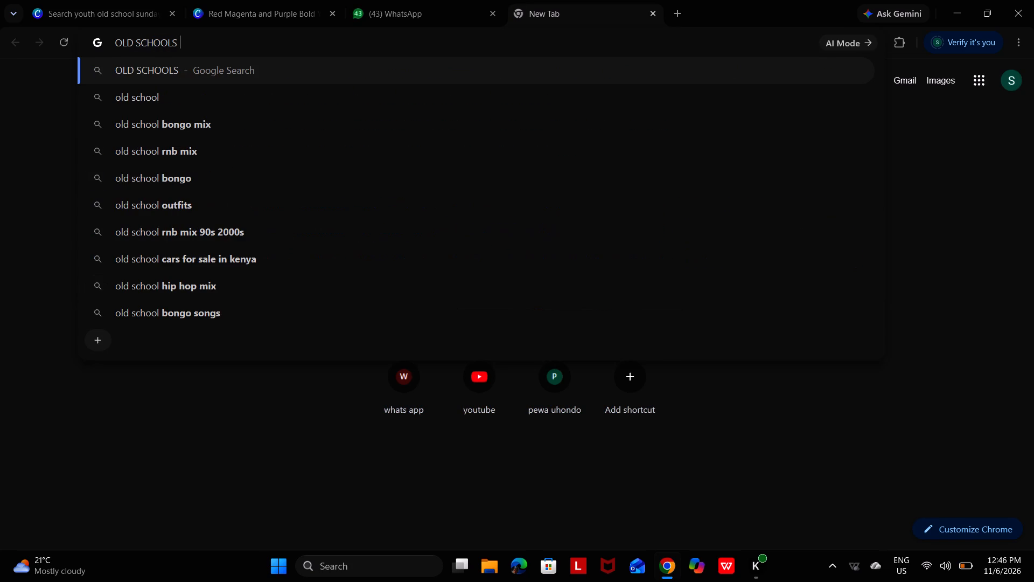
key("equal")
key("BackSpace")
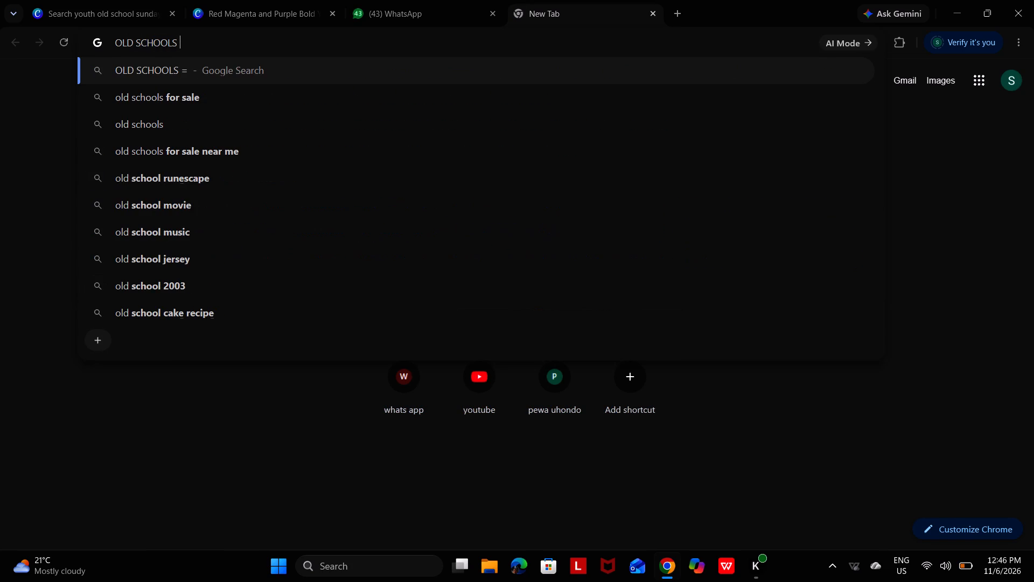
Search the web for "old school church outfits".
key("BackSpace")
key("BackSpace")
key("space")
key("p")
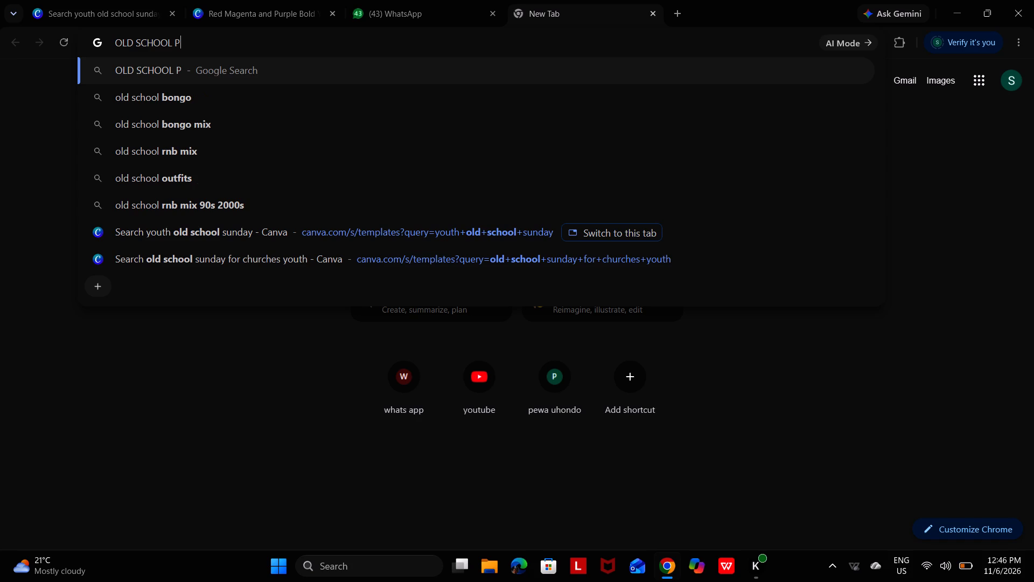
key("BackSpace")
type("CHU")
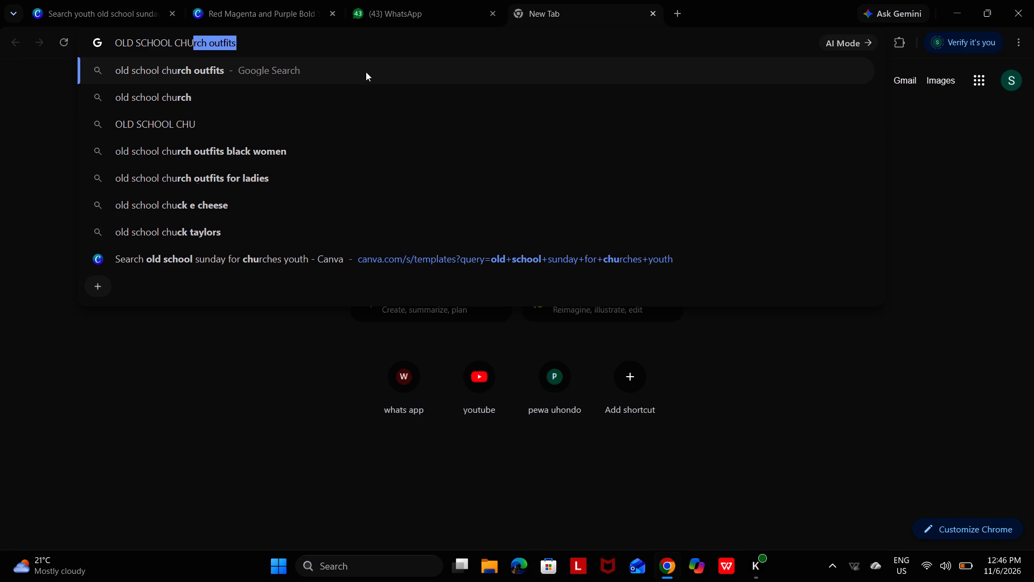
key("Return")
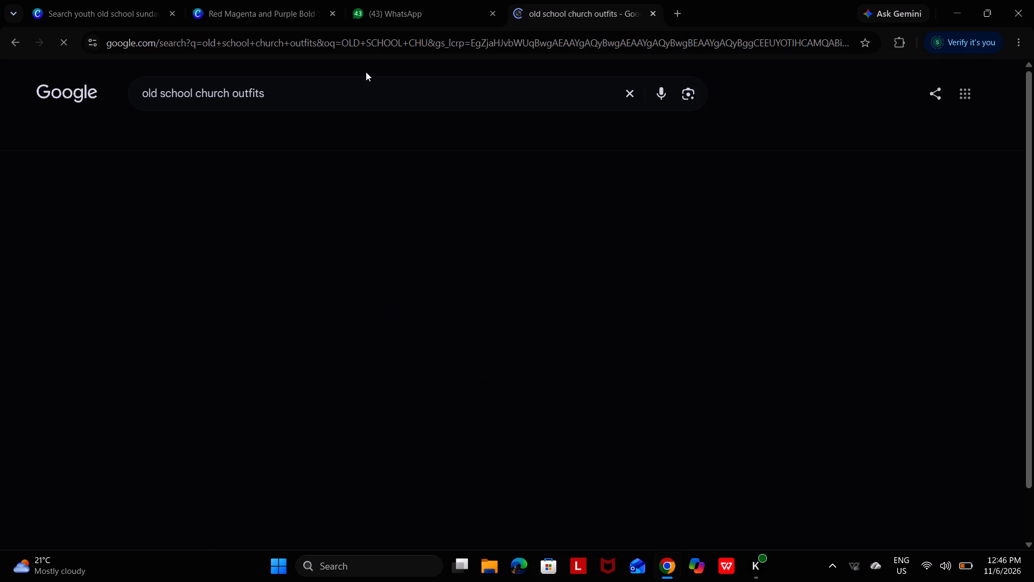
Look through the search results for old school church outfit pictures and ideas.
scroll(759, 357, "down", 1)
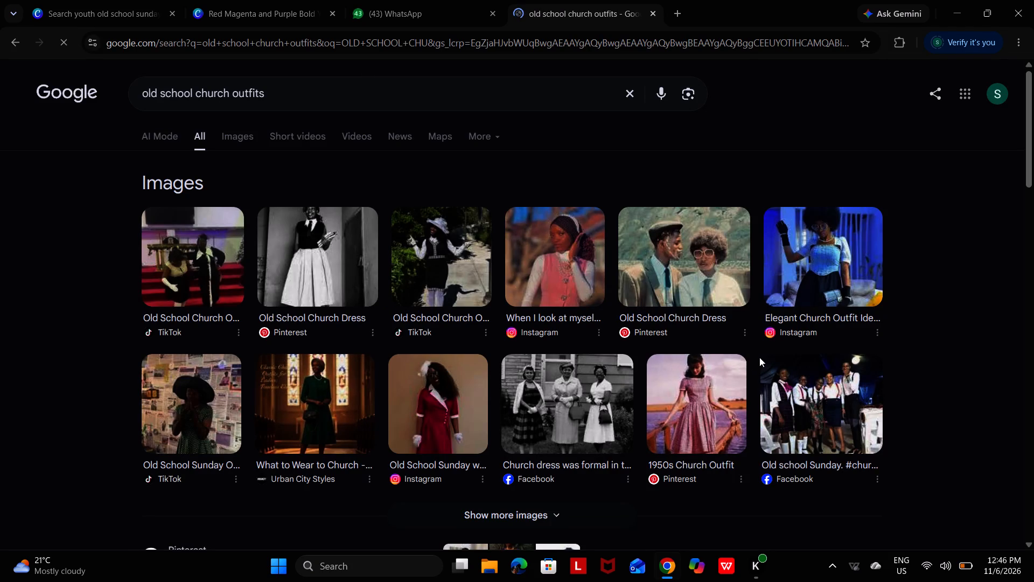
scroll(759, 357, "down", 7)
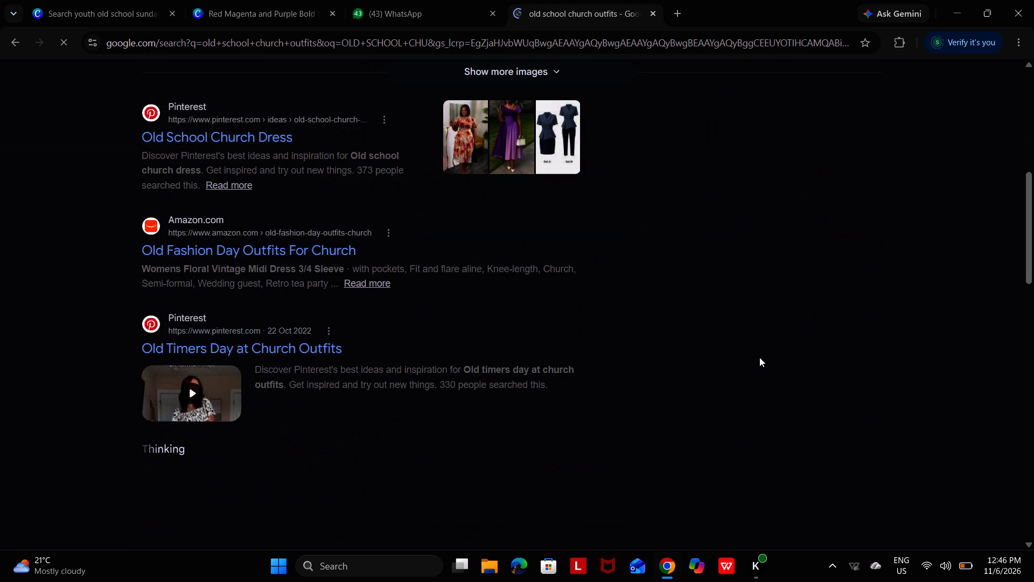
scroll(759, 357, "down", 6)
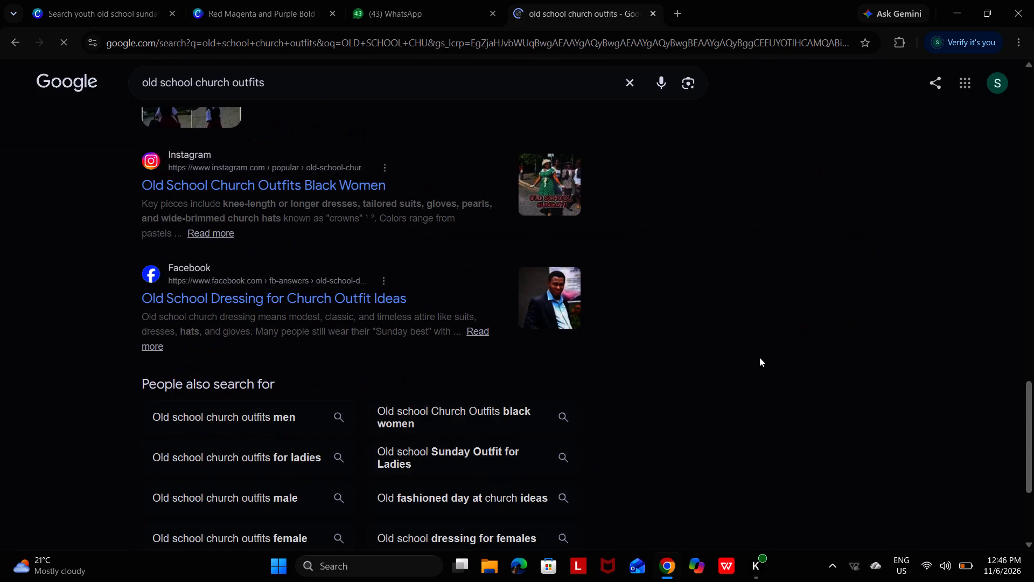
scroll(759, 357, "down", 2)
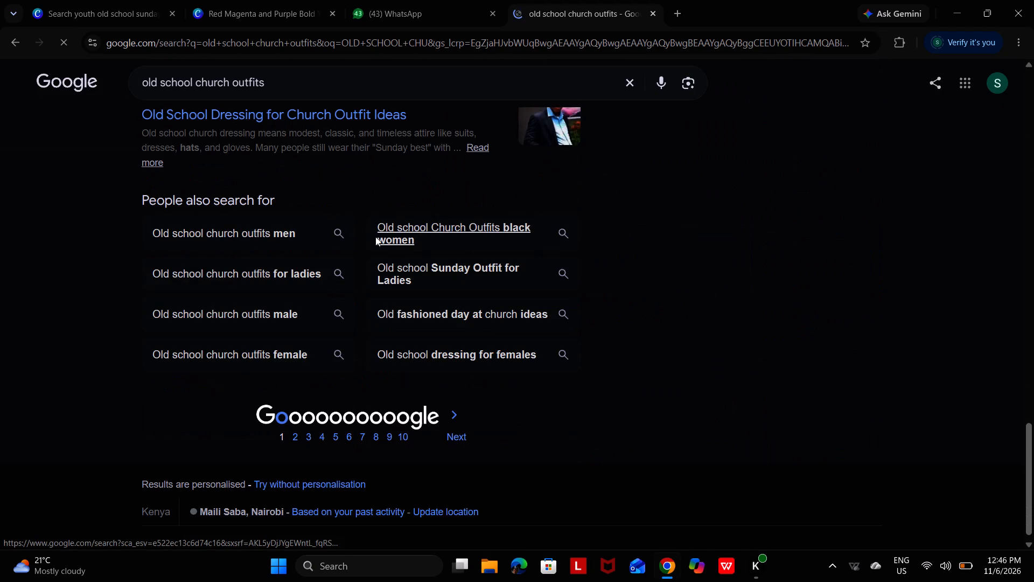
scroll(600, 368, "down", 2)
scroll(600, 368, "up", 7)
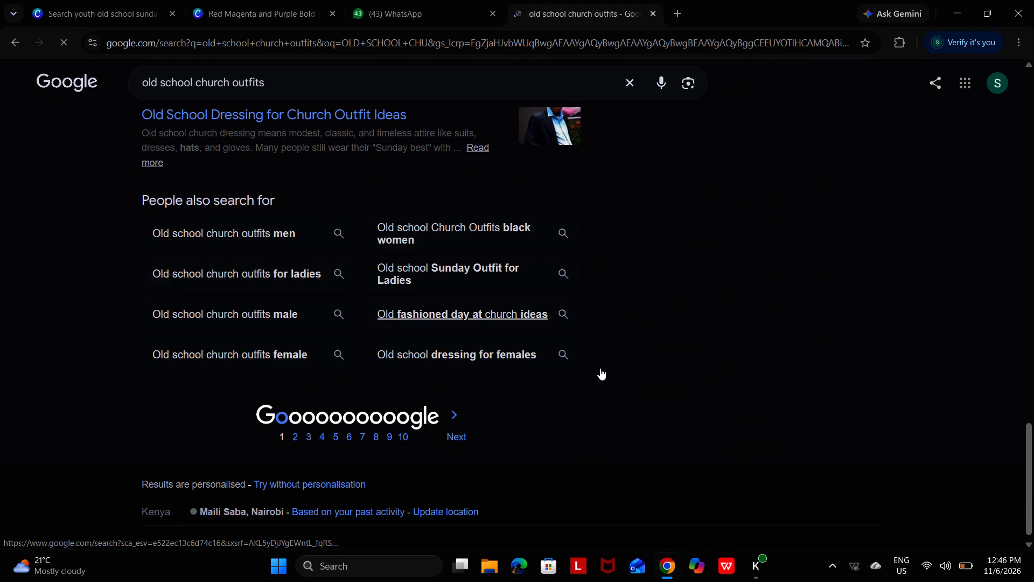
scroll(600, 368, "up", 8)
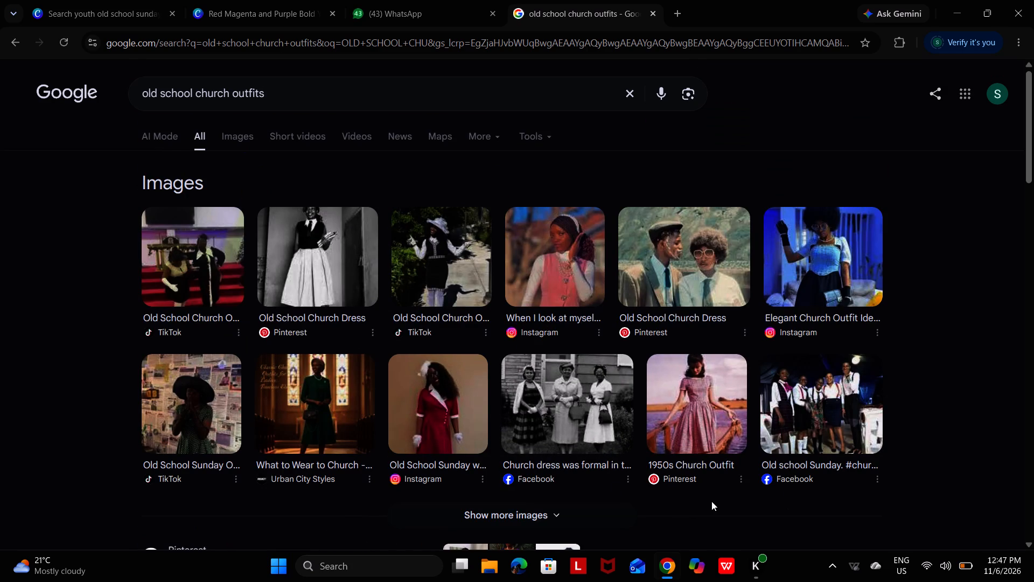
Search the web for "old radio images" and open the preview of the "Dusty Old Radio On Wooden Table" result.
left_click(461, 101)
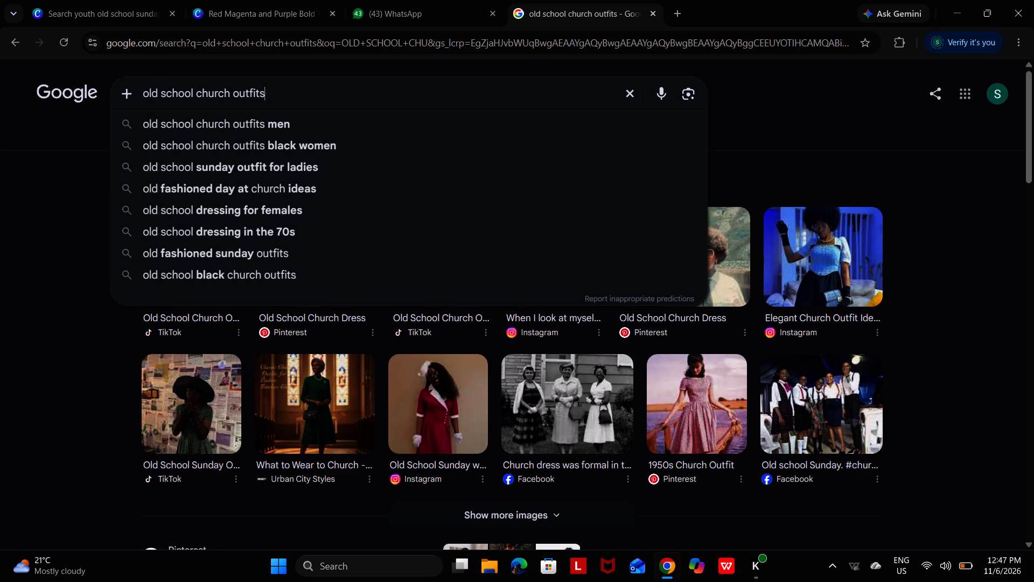
key("BackSpace")
key("BackSpace")
key("BackSpace")
key("BackSpace")
key("BackSpace")
key("BackSpace")
key("BackSpace")
key("BackSpace")
key("BackSpace")
key("BackSpace")
key("BackSpace")
key("BackSpace")
key("BackSpace")
key("BackSpace")
key("BackSpace")
key("BackSpace")
key("BackSpace")
key("BackSpace")
key("BackSpace")
key("BackSpace")
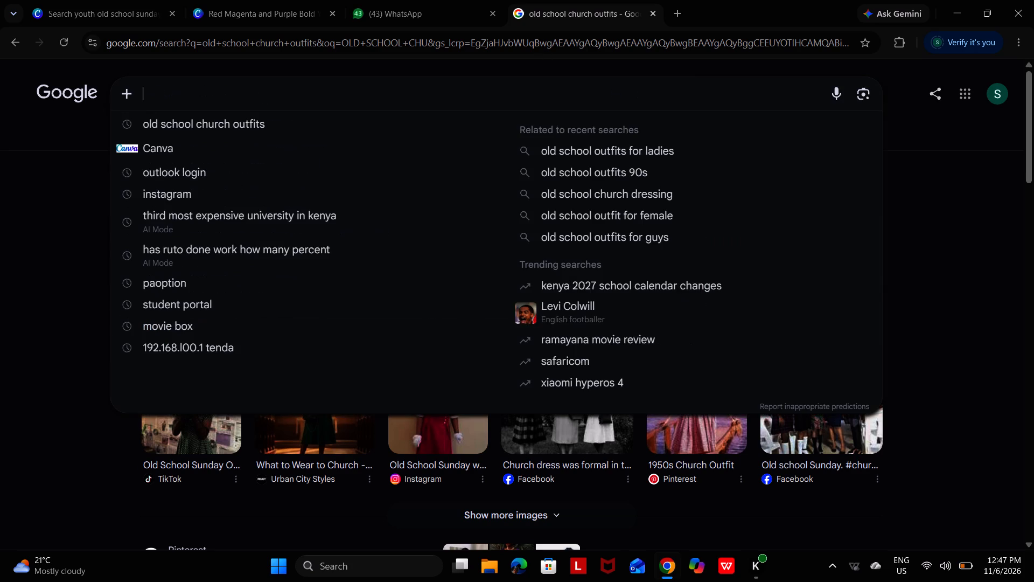
type("OLD RADIO S")
key("BackSpace")
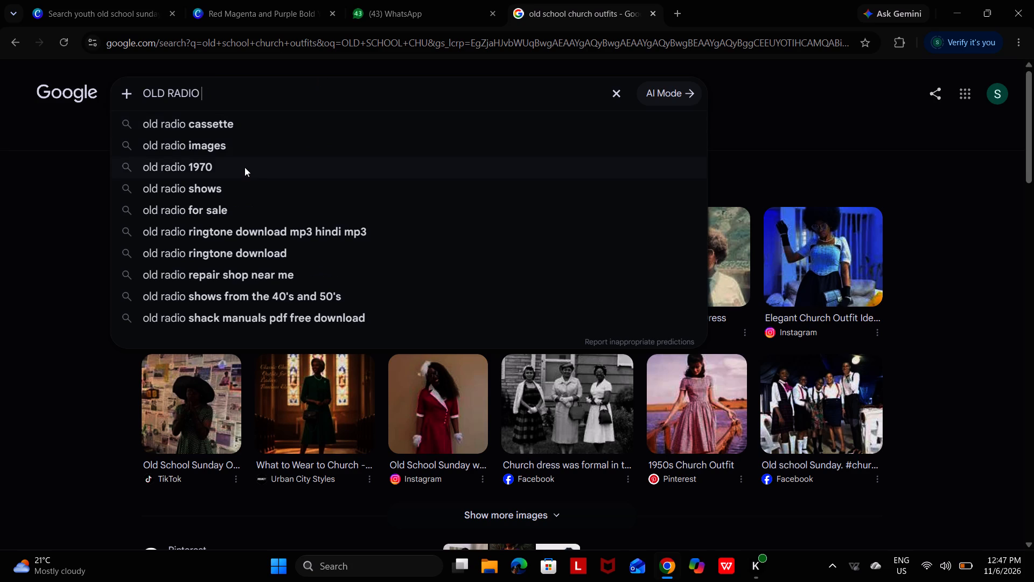
left_click(258, 150)
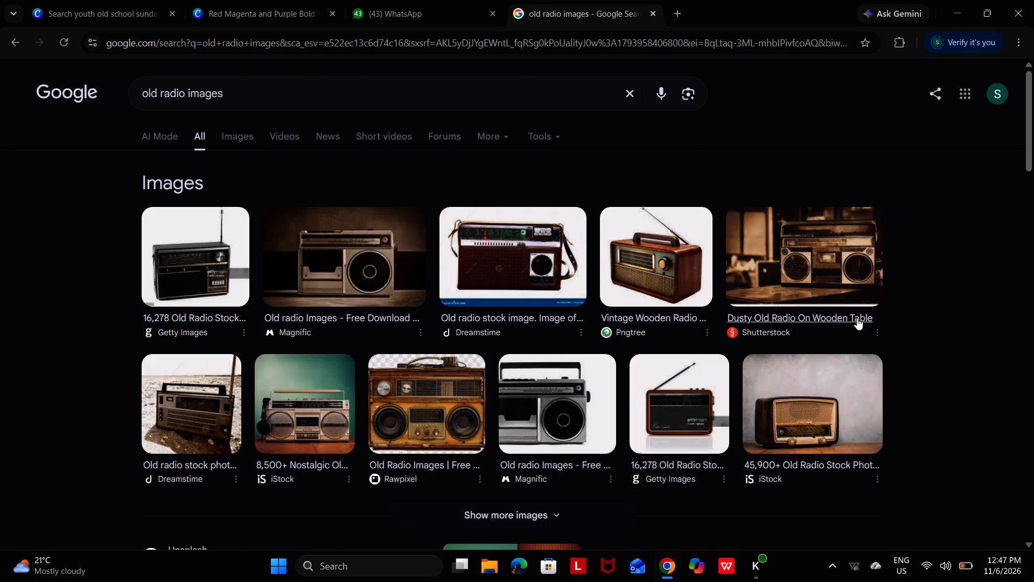
left_click(874, 335)
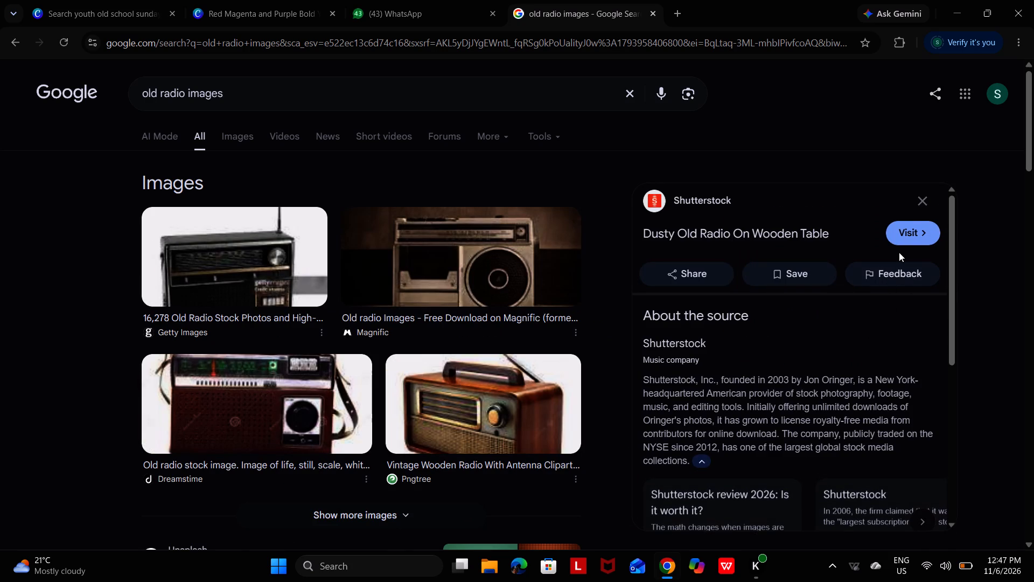
Switch back to the Youth Sunday worship poster design.
left_click(323, 0)
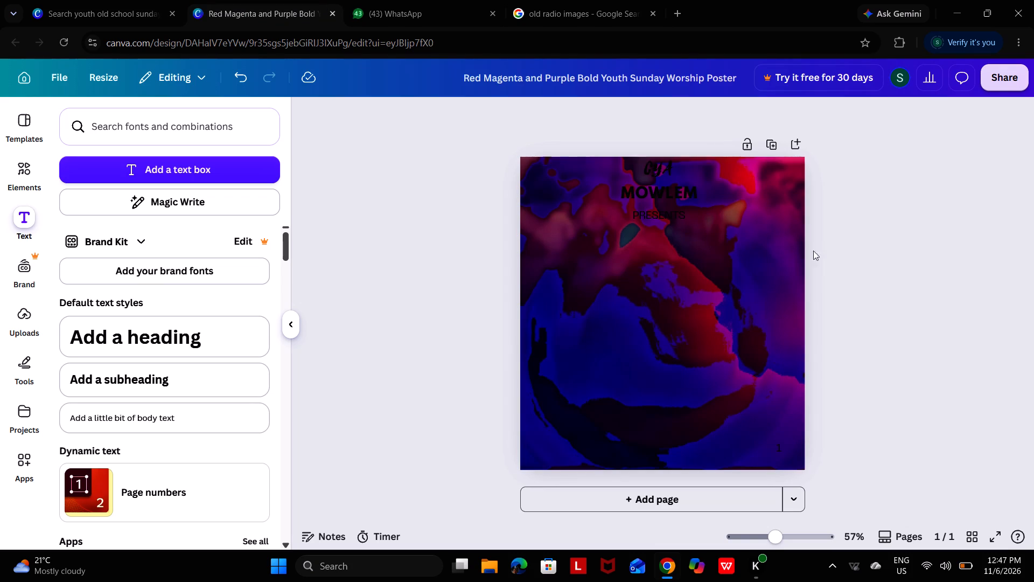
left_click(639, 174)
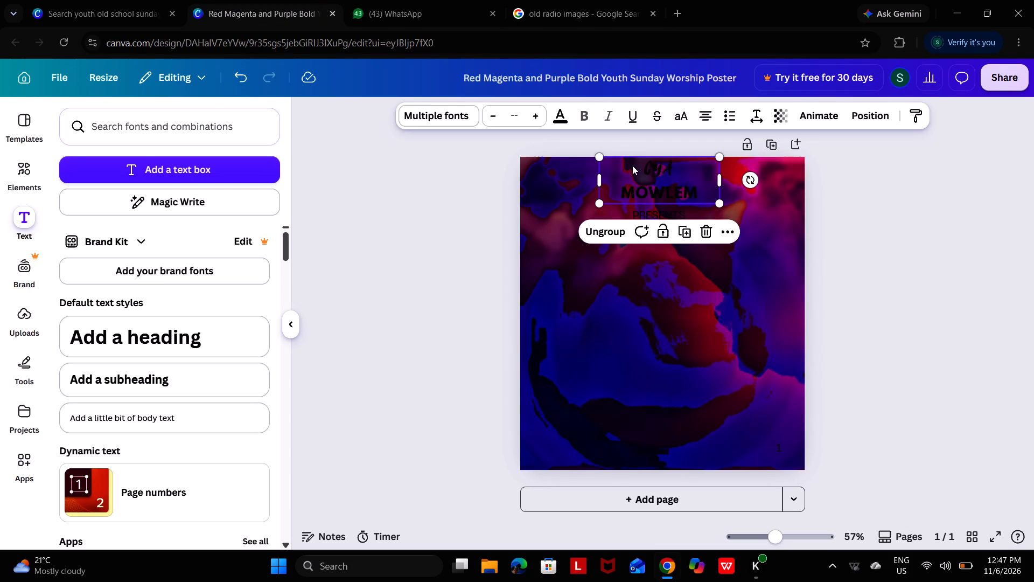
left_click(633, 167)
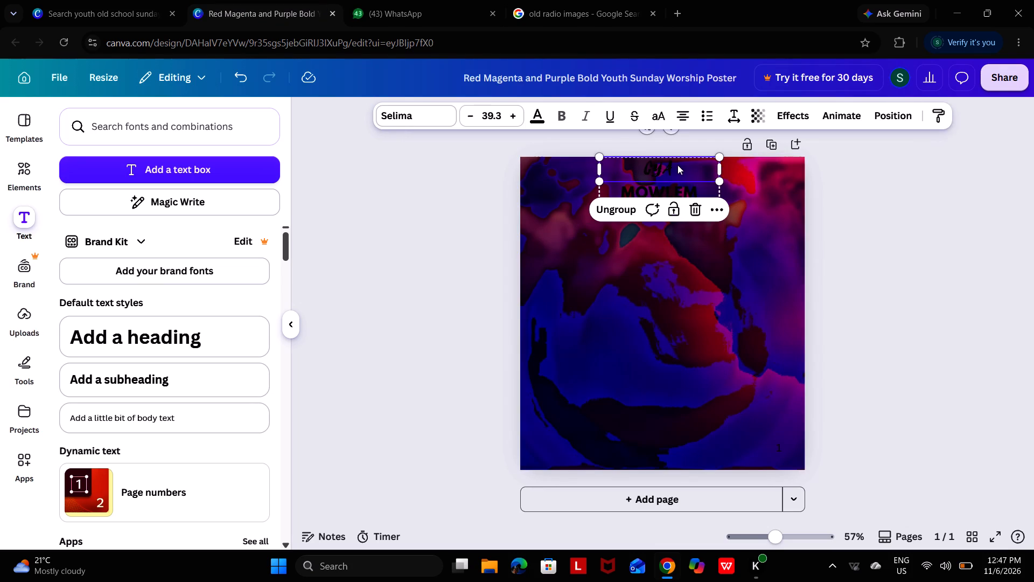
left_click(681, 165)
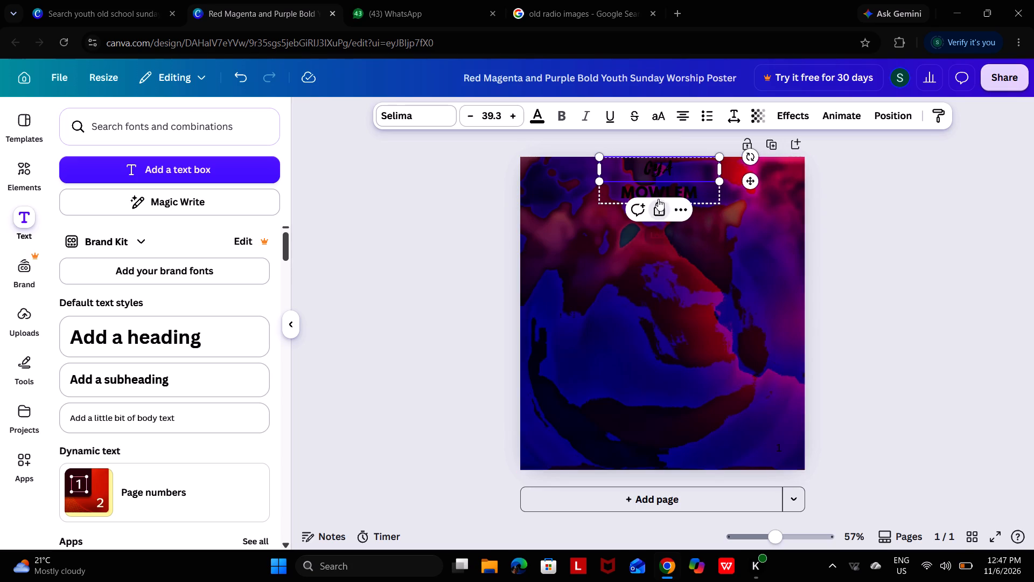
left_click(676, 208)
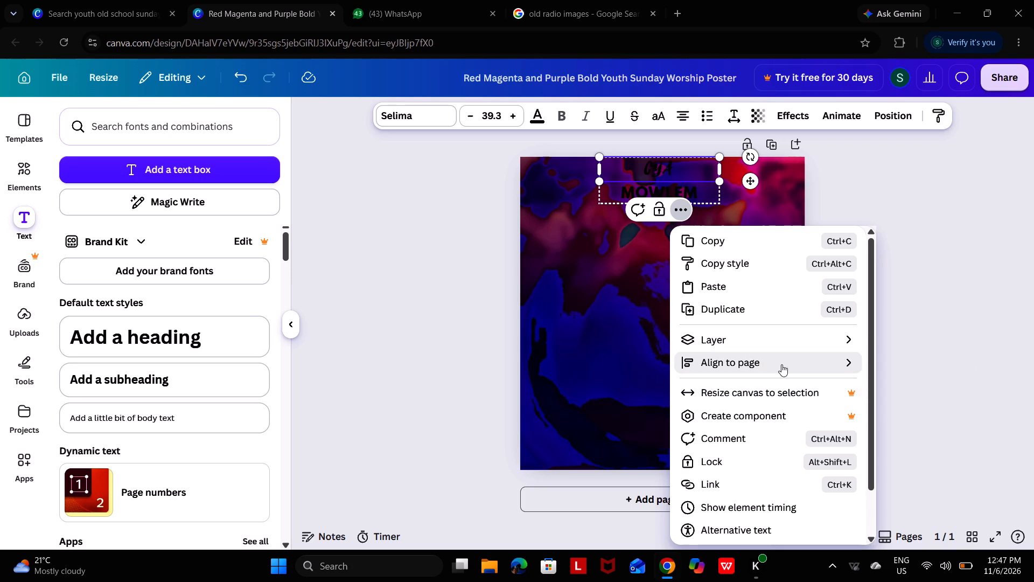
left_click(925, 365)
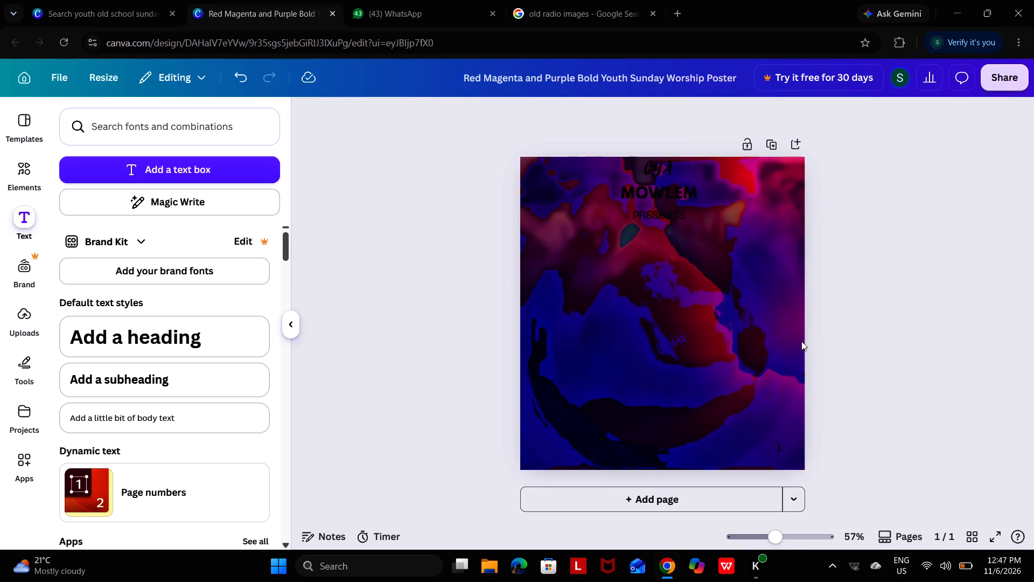
Select the whole word "PRESENTS" inside its text box beneath the heading.
left_click(653, 211)
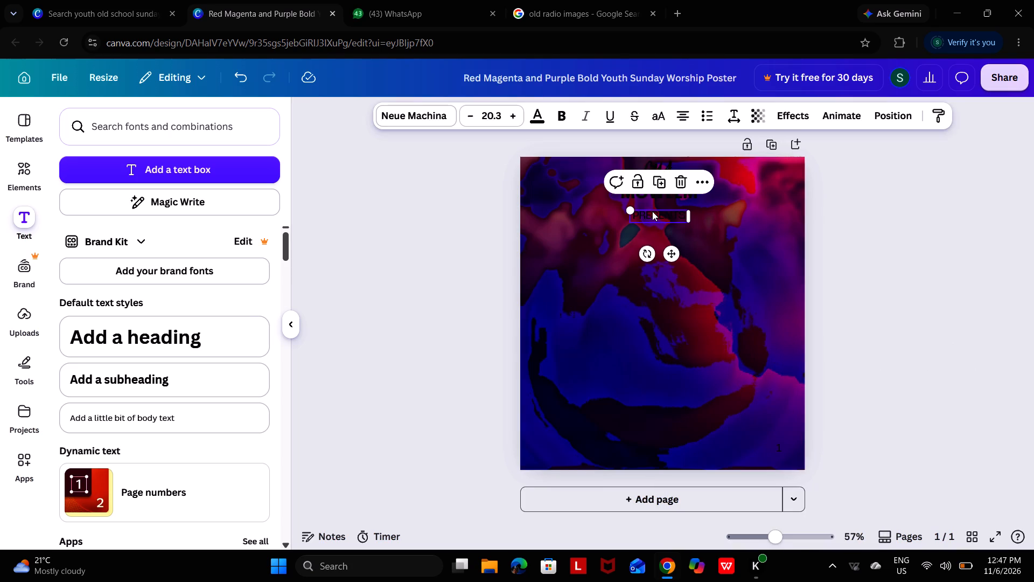
left_click(652, 211)
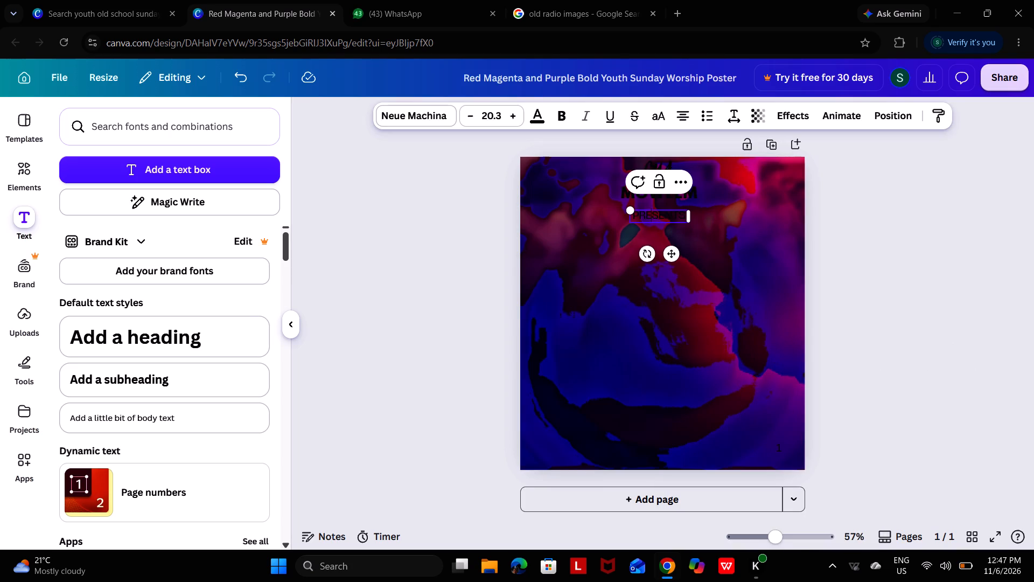
left_click_drag(635, 216, 693, 220)
left_click_drag(693, 220, 704, 221)
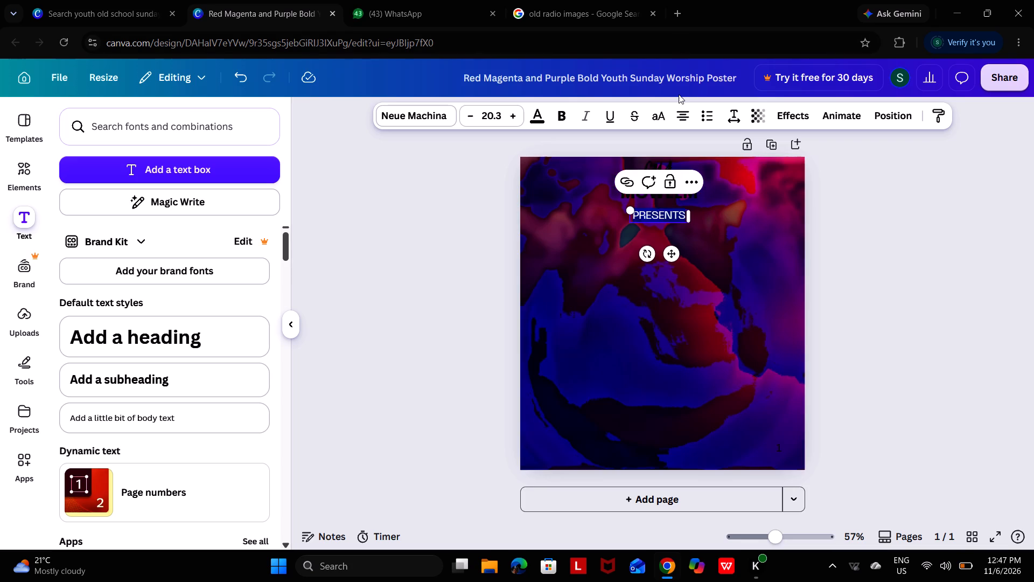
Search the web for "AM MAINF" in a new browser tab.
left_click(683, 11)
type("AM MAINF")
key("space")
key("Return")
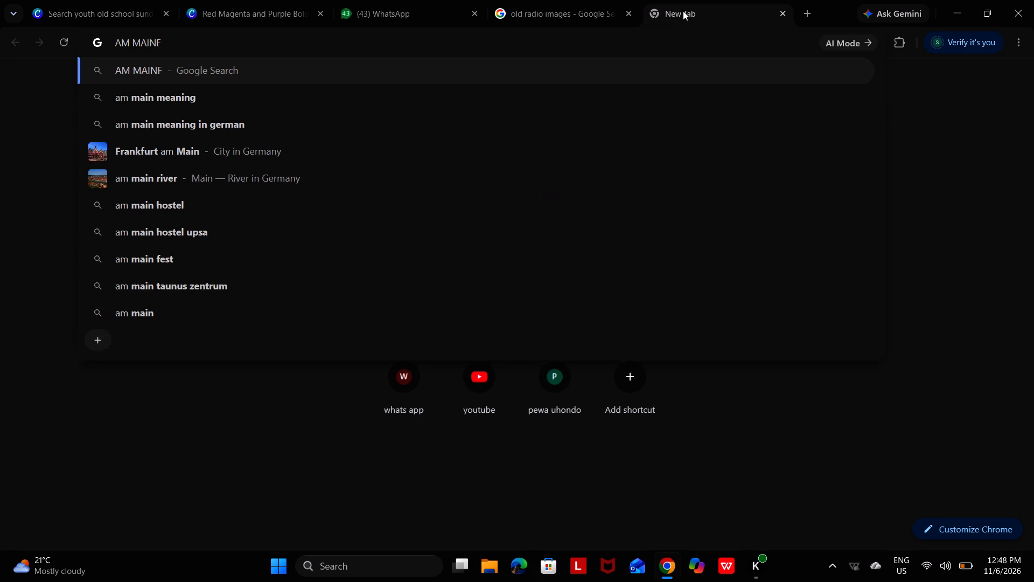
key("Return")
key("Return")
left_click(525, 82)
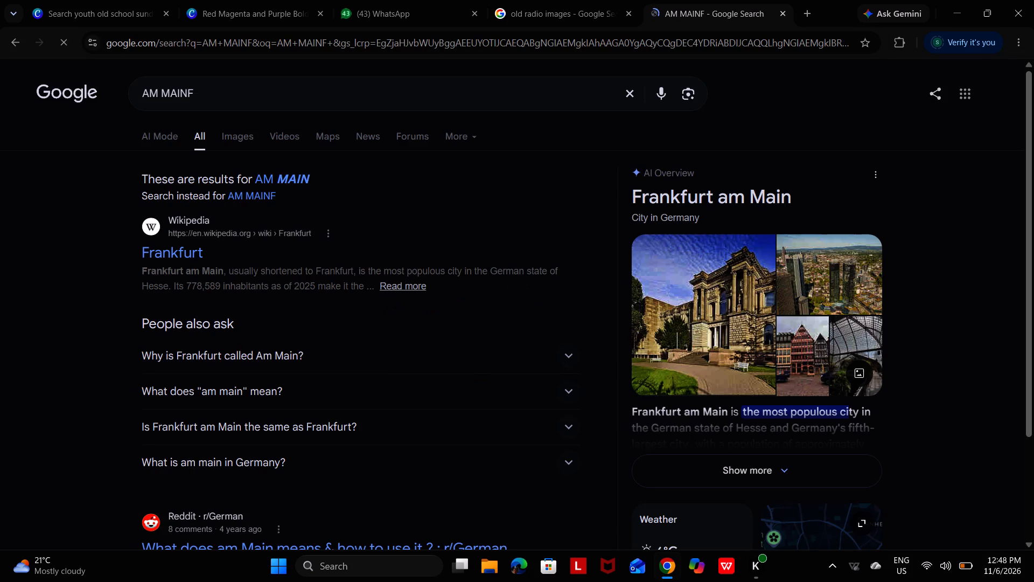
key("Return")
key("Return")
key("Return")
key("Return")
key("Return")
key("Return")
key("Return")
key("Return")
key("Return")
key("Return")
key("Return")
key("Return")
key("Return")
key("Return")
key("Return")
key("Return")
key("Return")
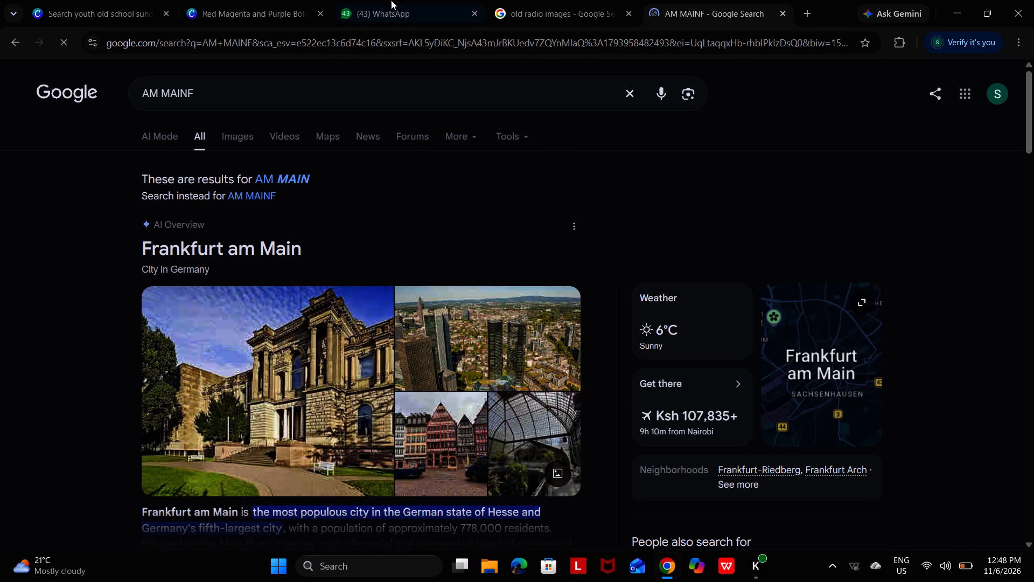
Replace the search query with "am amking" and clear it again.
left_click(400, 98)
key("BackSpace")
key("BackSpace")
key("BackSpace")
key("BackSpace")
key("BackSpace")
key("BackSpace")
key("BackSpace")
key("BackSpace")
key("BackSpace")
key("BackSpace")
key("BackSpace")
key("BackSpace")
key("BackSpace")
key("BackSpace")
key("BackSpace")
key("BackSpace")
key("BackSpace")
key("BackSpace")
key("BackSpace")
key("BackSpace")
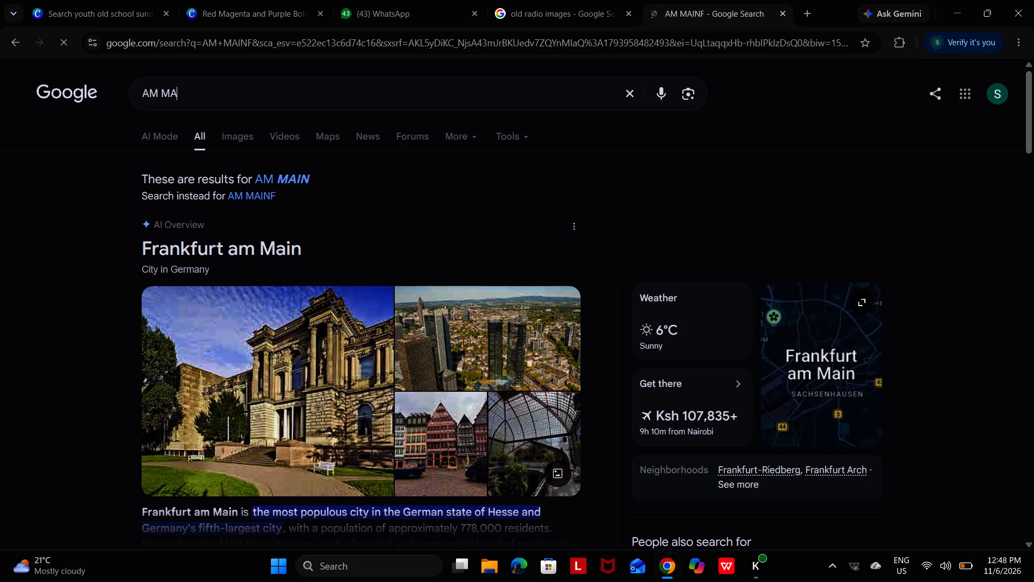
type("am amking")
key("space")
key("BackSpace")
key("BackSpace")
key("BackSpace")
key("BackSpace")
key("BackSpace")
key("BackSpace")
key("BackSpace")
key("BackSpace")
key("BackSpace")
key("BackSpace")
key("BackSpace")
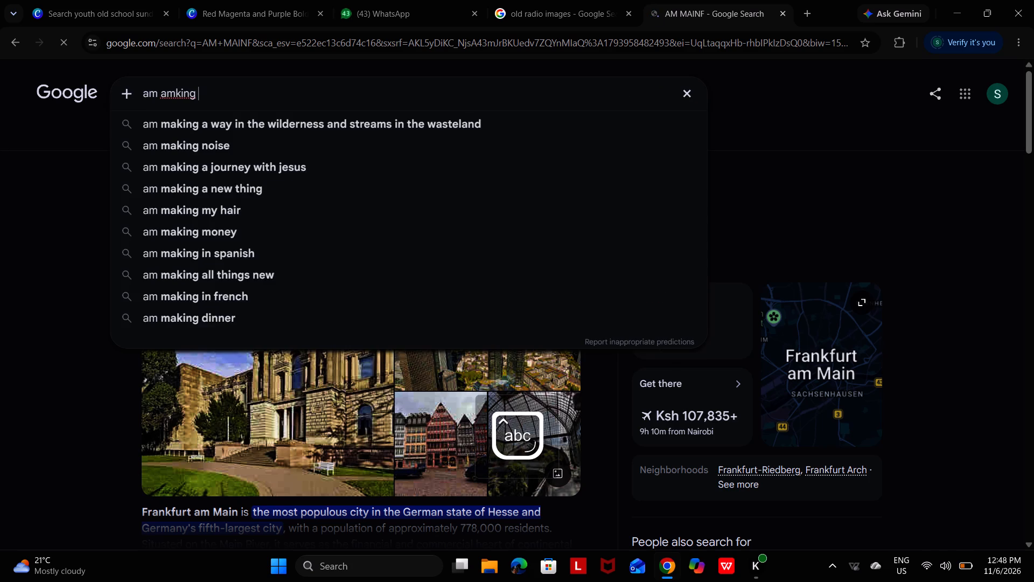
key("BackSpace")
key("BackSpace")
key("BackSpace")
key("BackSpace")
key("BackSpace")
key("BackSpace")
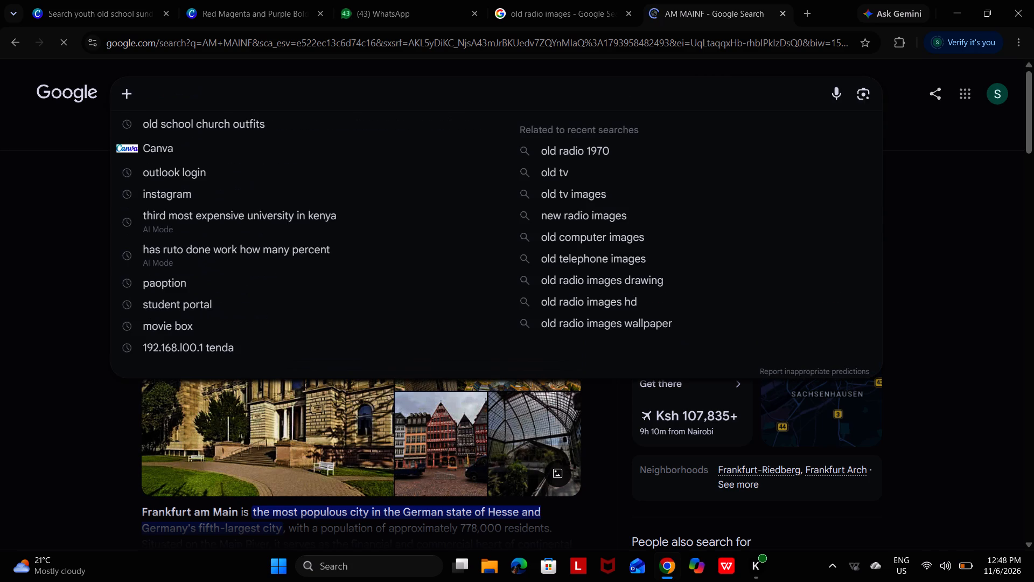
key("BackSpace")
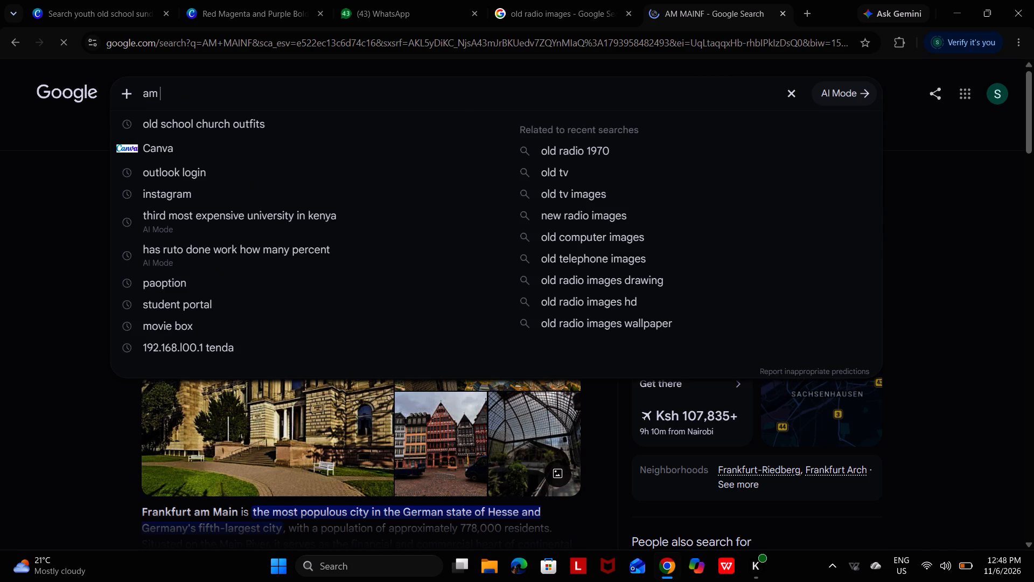